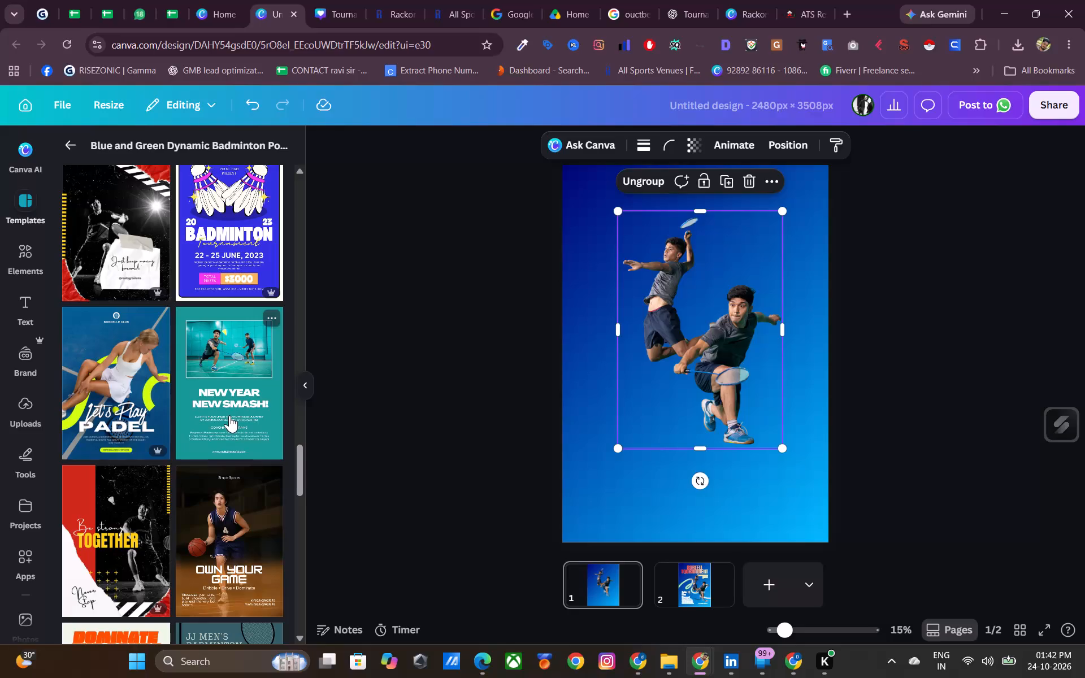
Browse the sports poster templates for badminton tournament layout ideas.
scroll(229, 415, "down", 2)
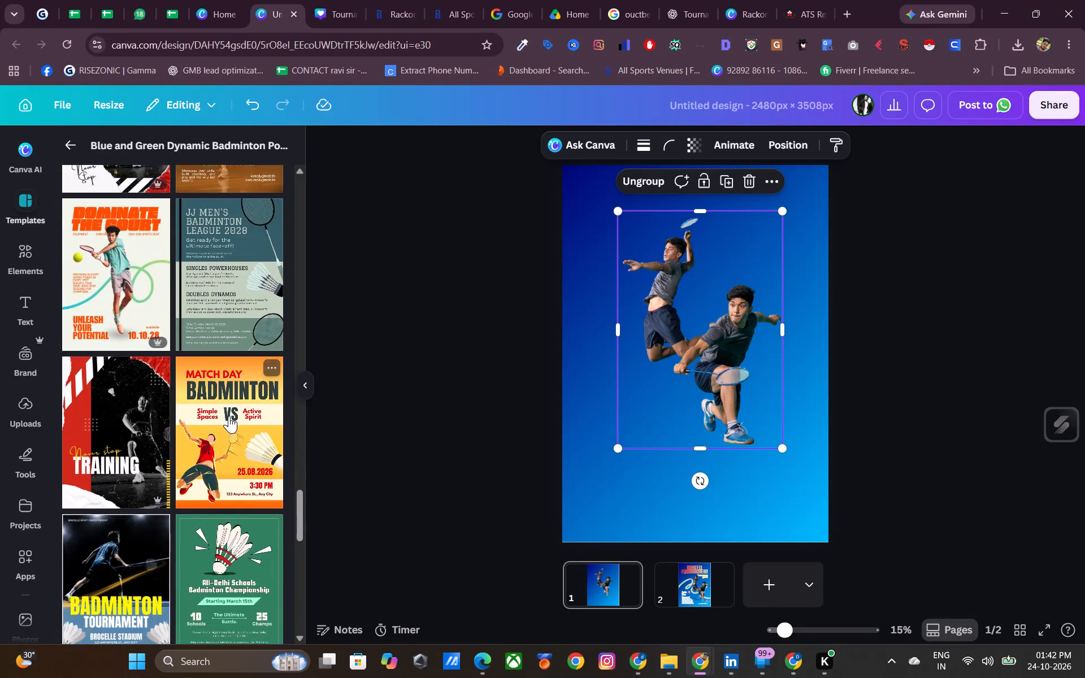
scroll(229, 416, "down", 4)
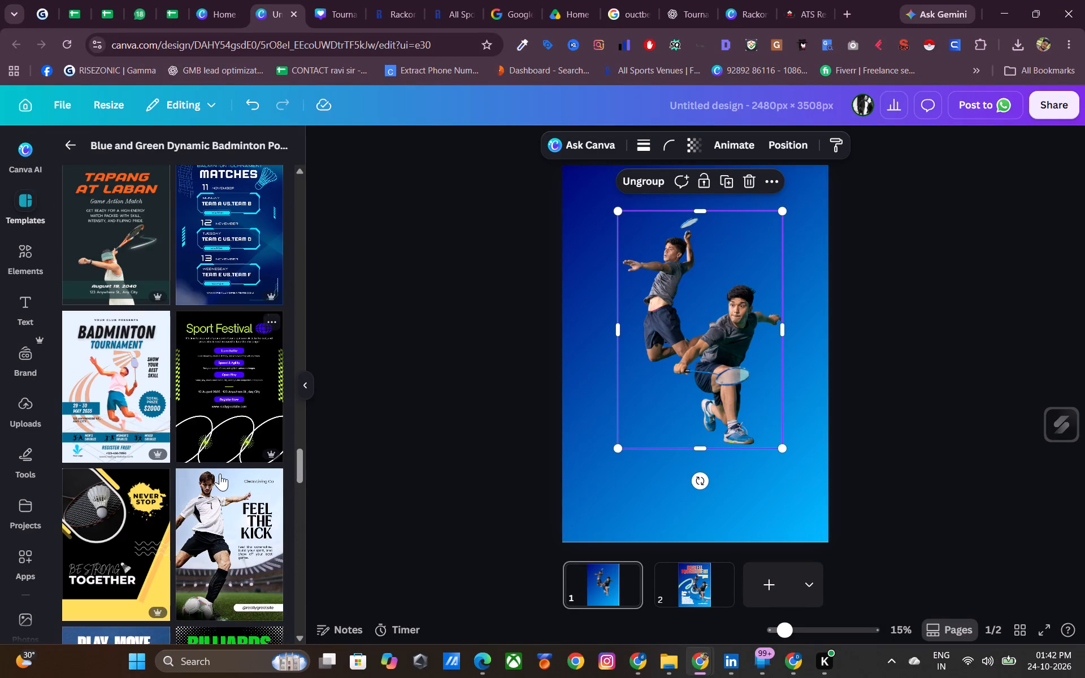
scroll(208, 441, "down", 2)
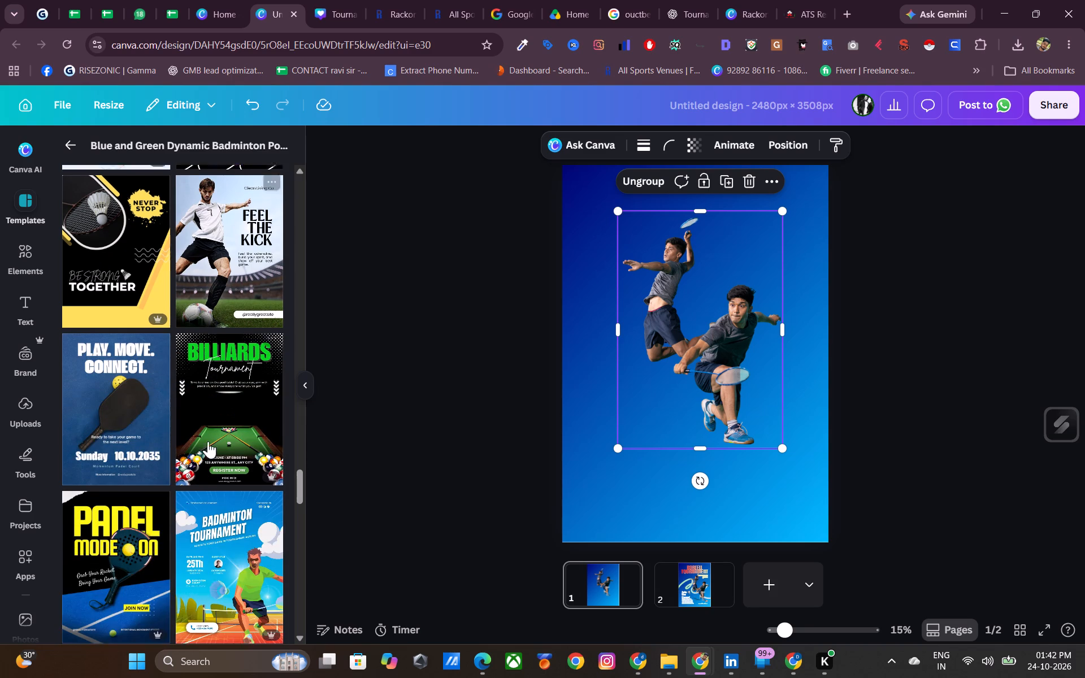
scroll(208, 441, "down", 1)
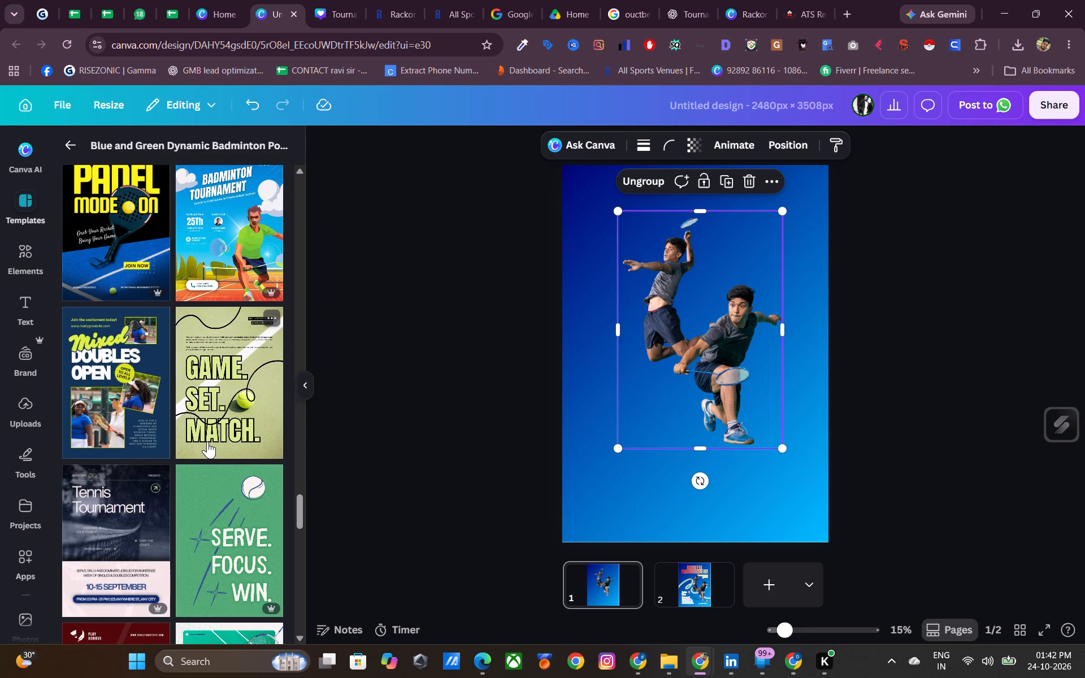
Check the Rackonnect × ATS Pristine pickleball poster for reference and return to the untitled design.
left_click(748, 21)
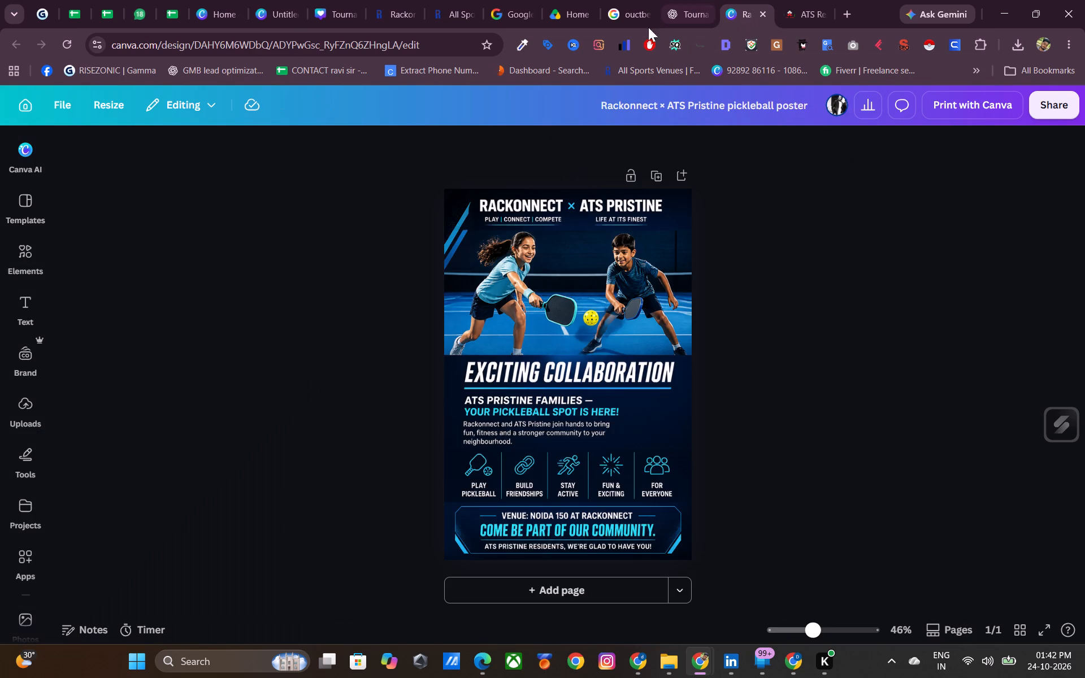
left_click(284, 6)
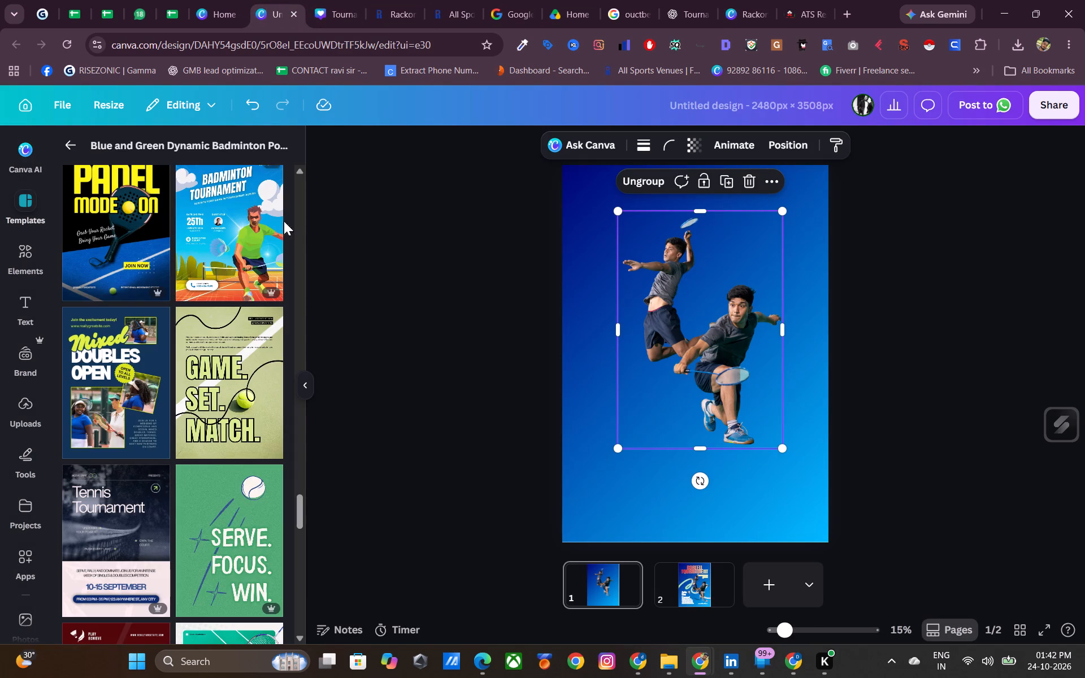
Add the uploaded white RACKONNECT logo to page 1, shrink it to about half size and place it in the poster's top-left corner.
left_click(25, 402)
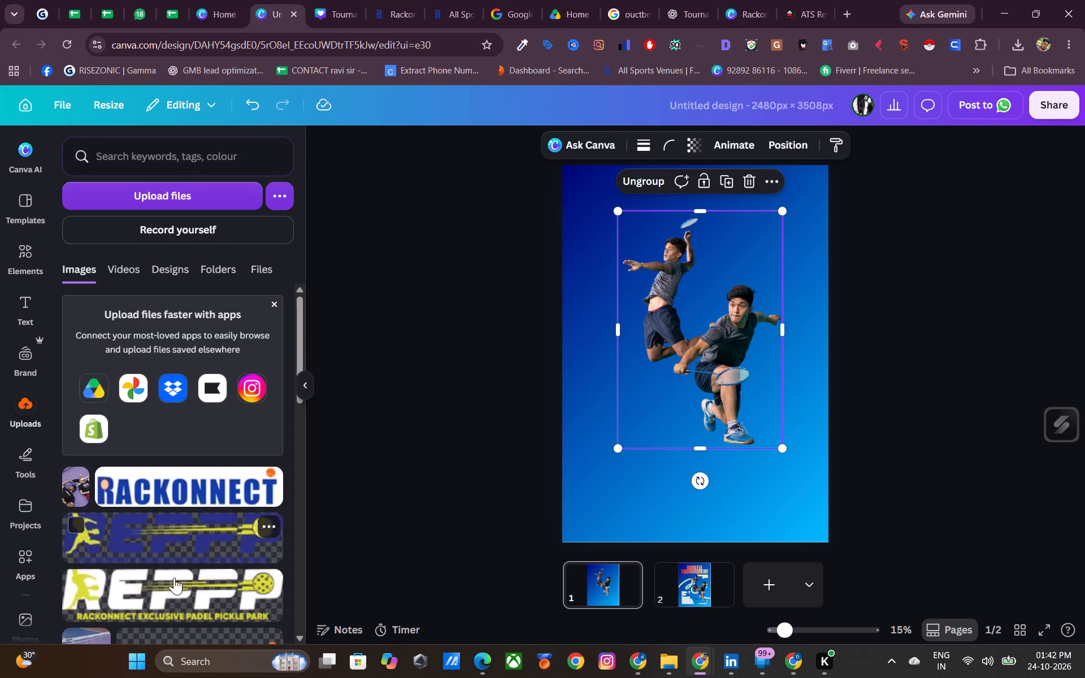
scroll(169, 581, "down", 1)
left_click(169, 458)
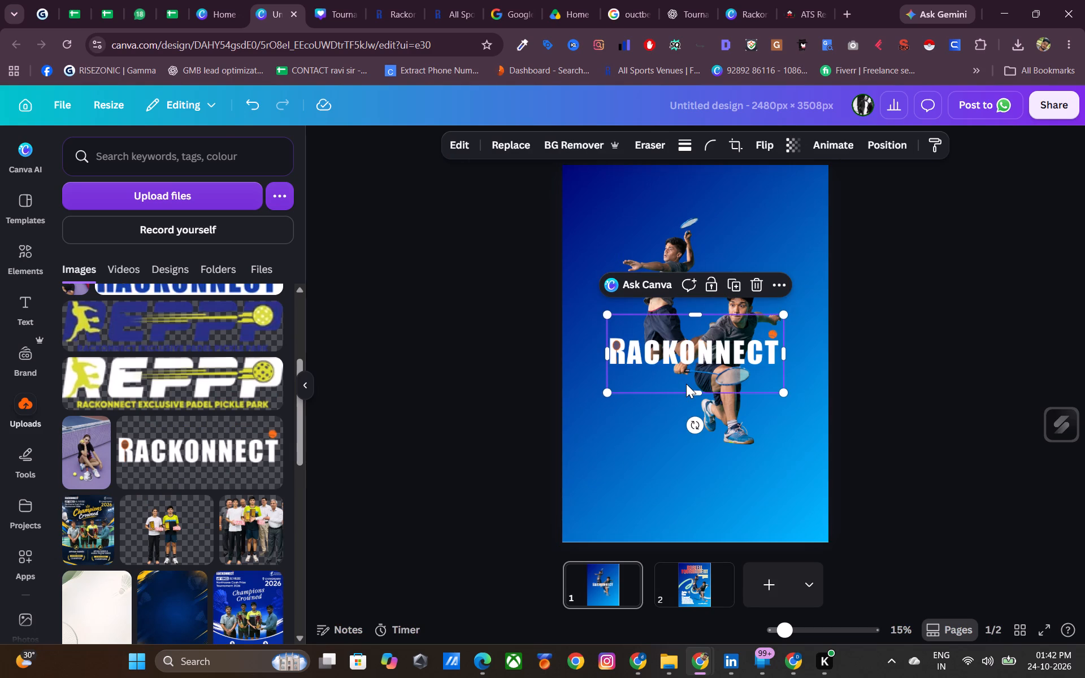
left_click_drag(683, 379, 638, 212)
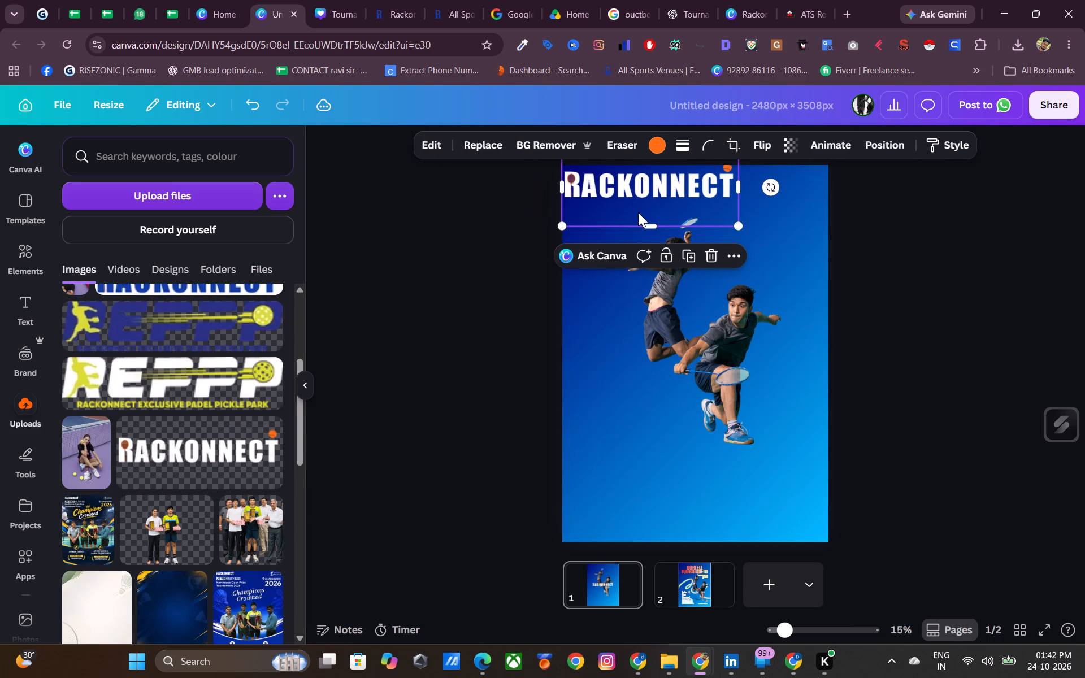
left_click_drag(740, 231, 639, 229)
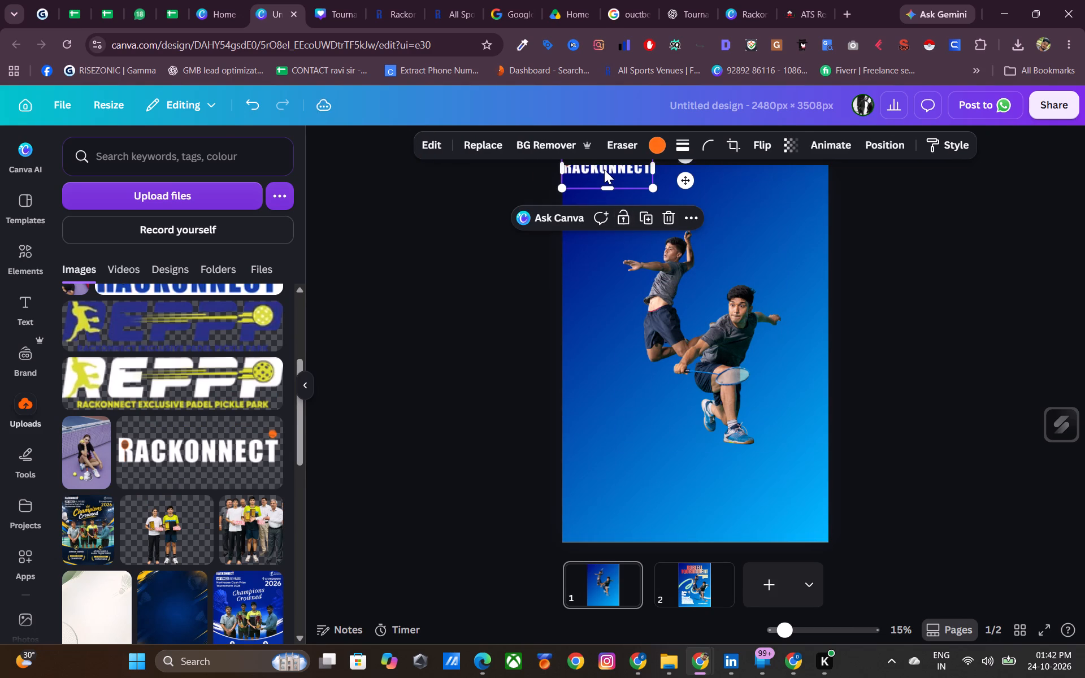
left_click_drag(608, 169, 610, 188)
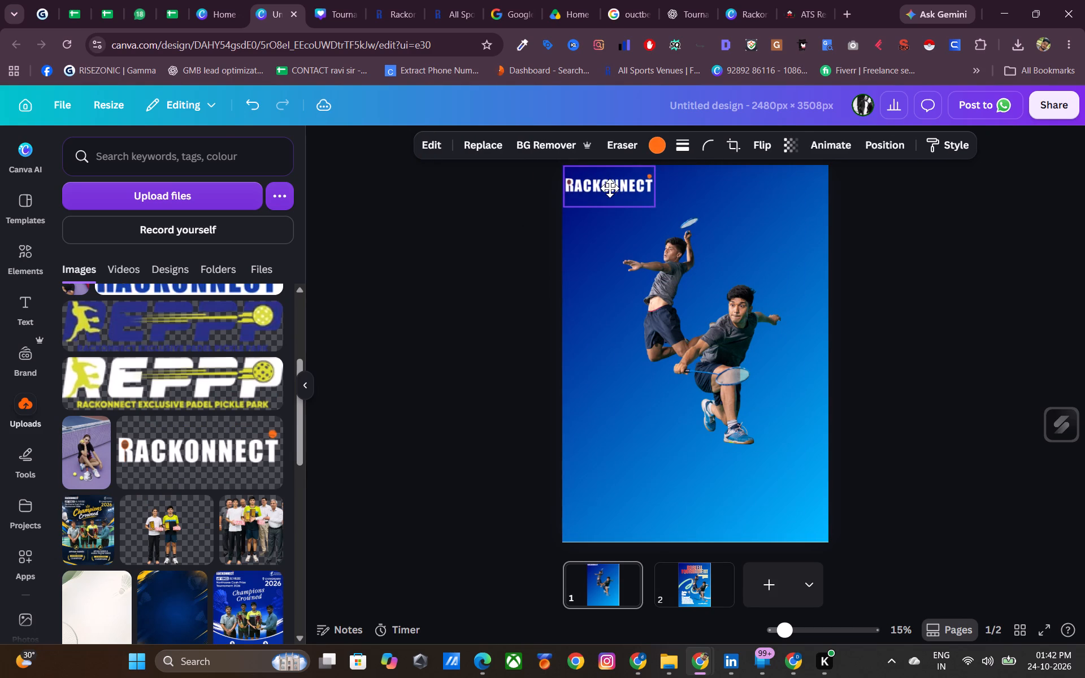
left_click_drag(610, 188, 613, 187)
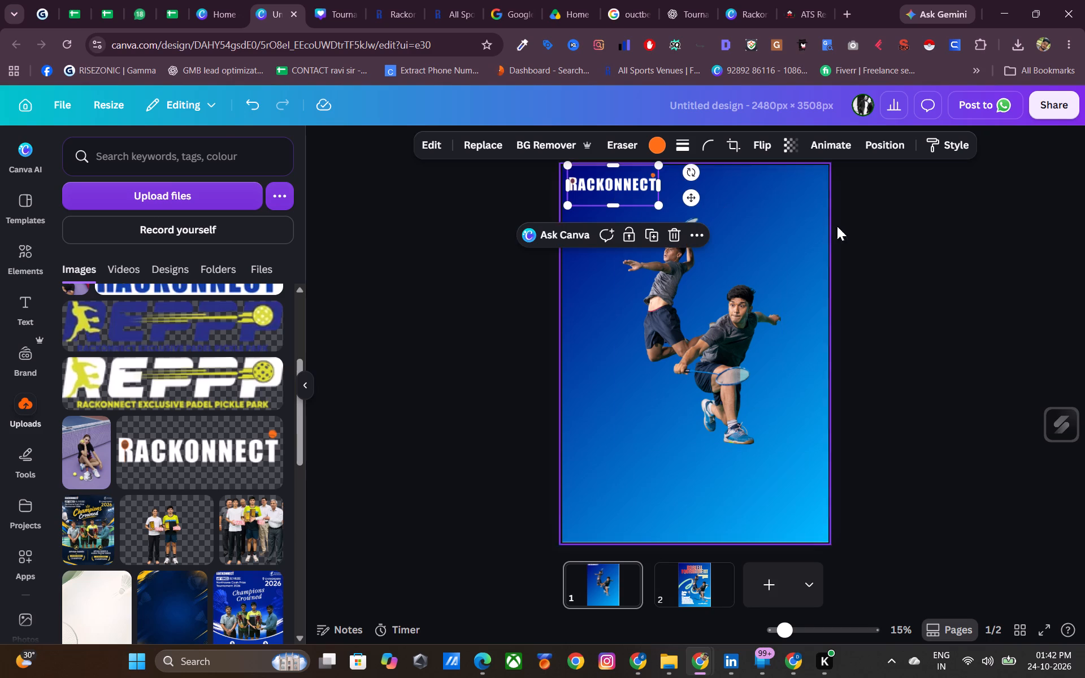
Nudge the RACKONNECT logo slightly upward, closer to the poster's top edge.
left_click(848, 231)
key("Up")
key("Up")
key("Up")
key("Up")
key("Up")
key("Up")
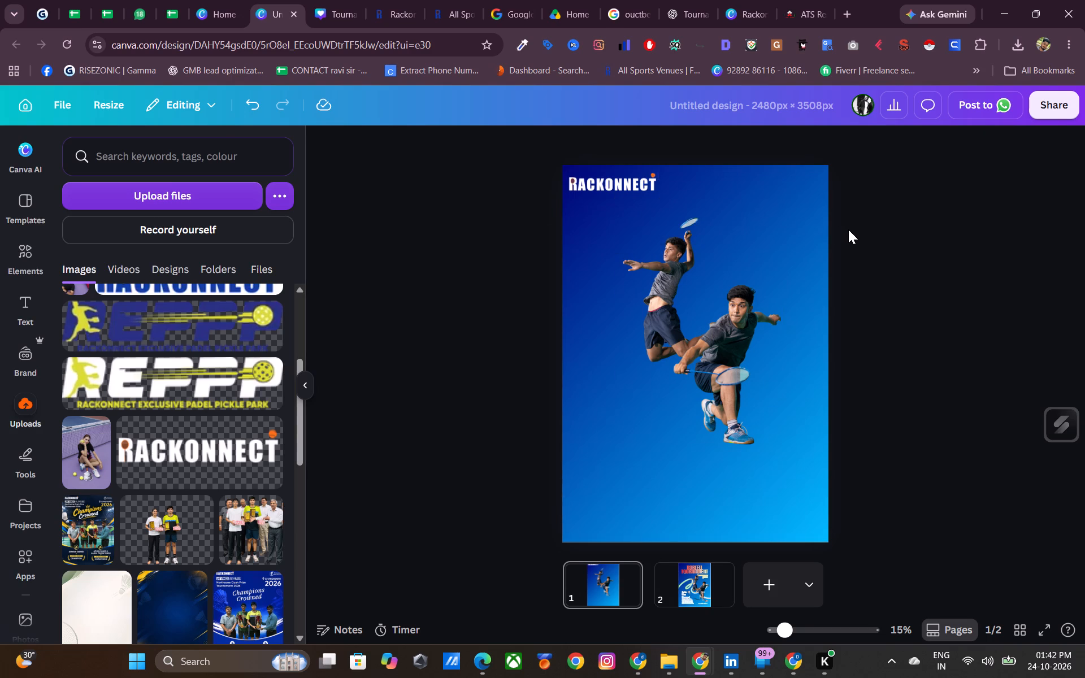
left_click(635, 179)
key("Up")
key("Up")
key("Up")
key("Up")
key("Up")
key("Up")
key("Up")
key("Up")
key("Up")
key("Up")
key("Up")
key("Up")
key("Up")
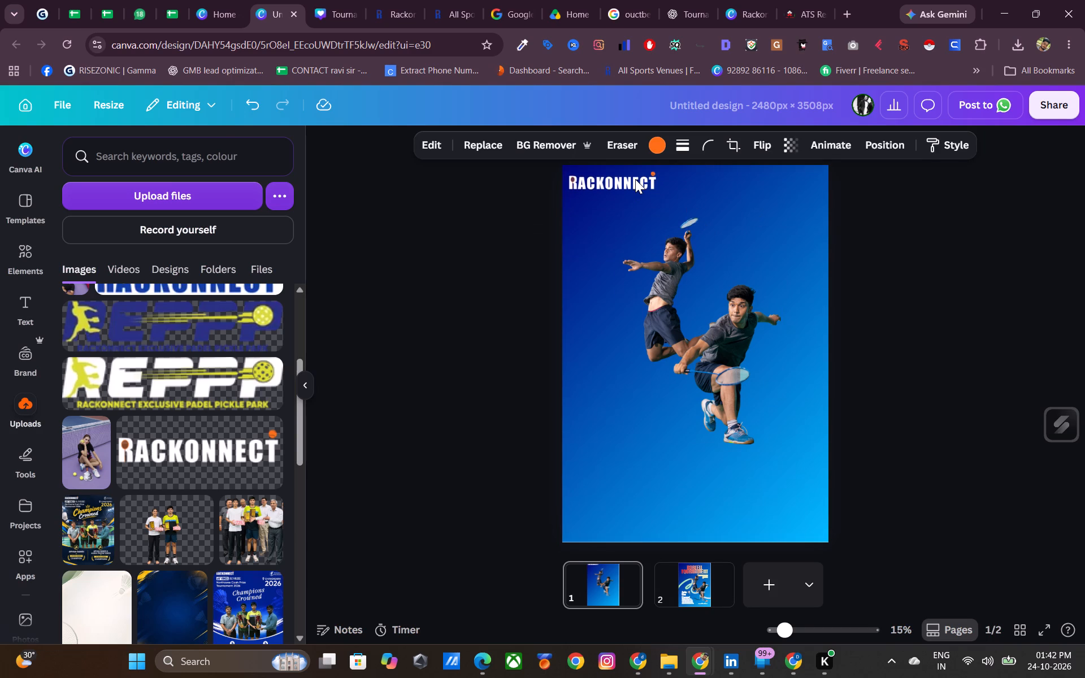
key("Up")
key("Up")
key("Up")
key("Up")
key("Up")
key("Up")
key("Up")
key("Up")
key("Up")
key("Up")
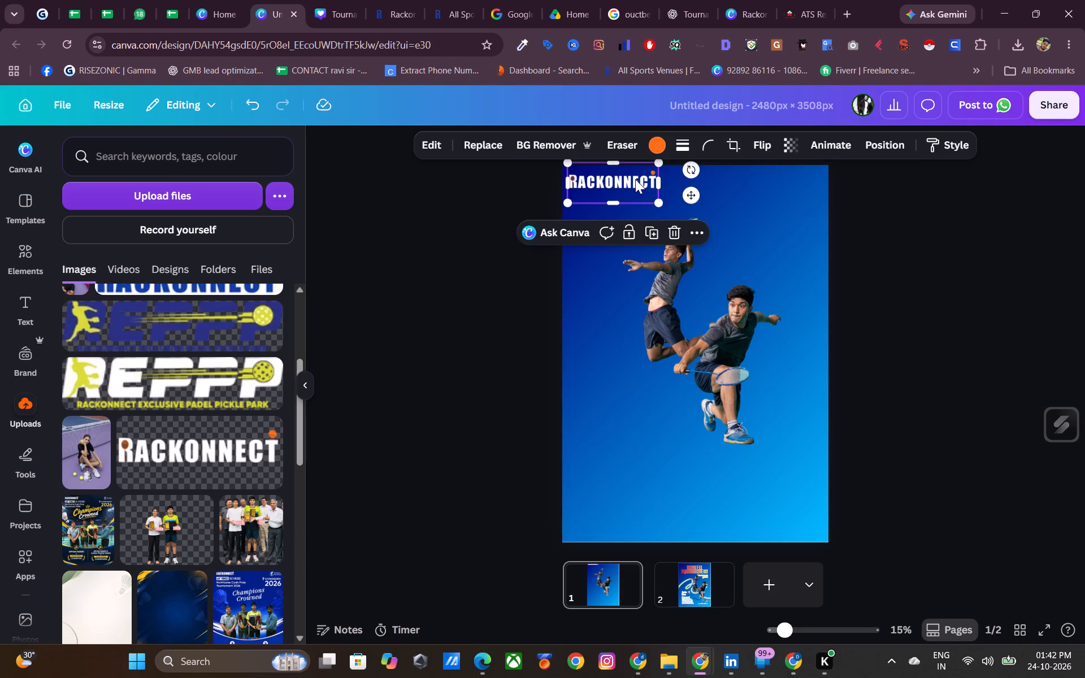
key("Left")
key("Left")
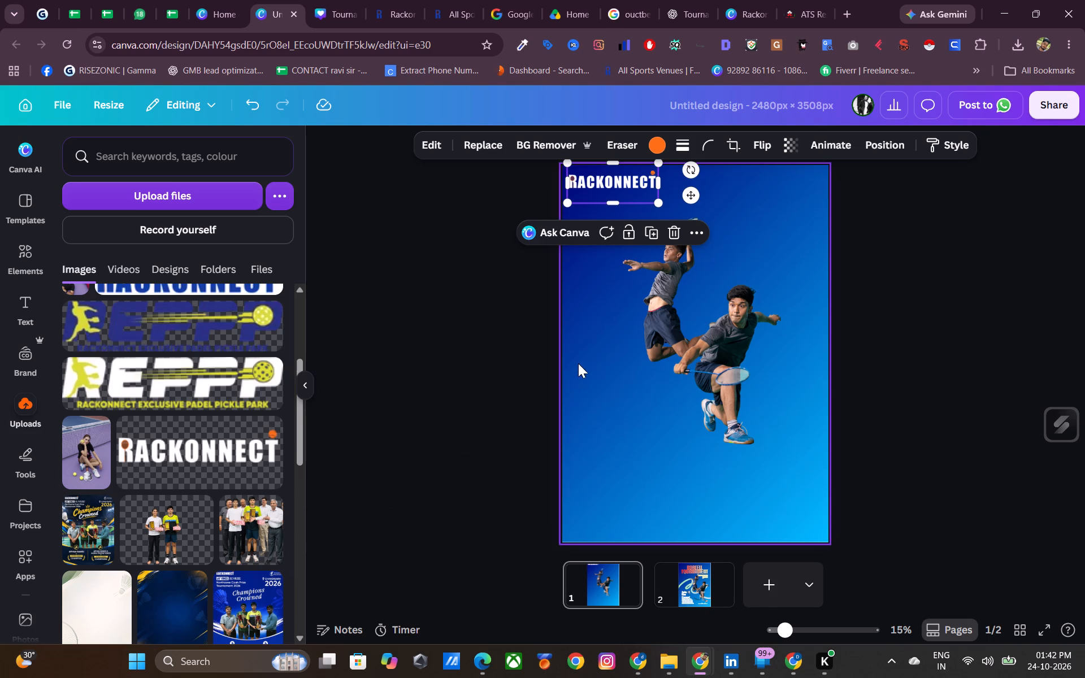
Upload the ats-logo image from the Downloads folder.
left_click(156, 198)
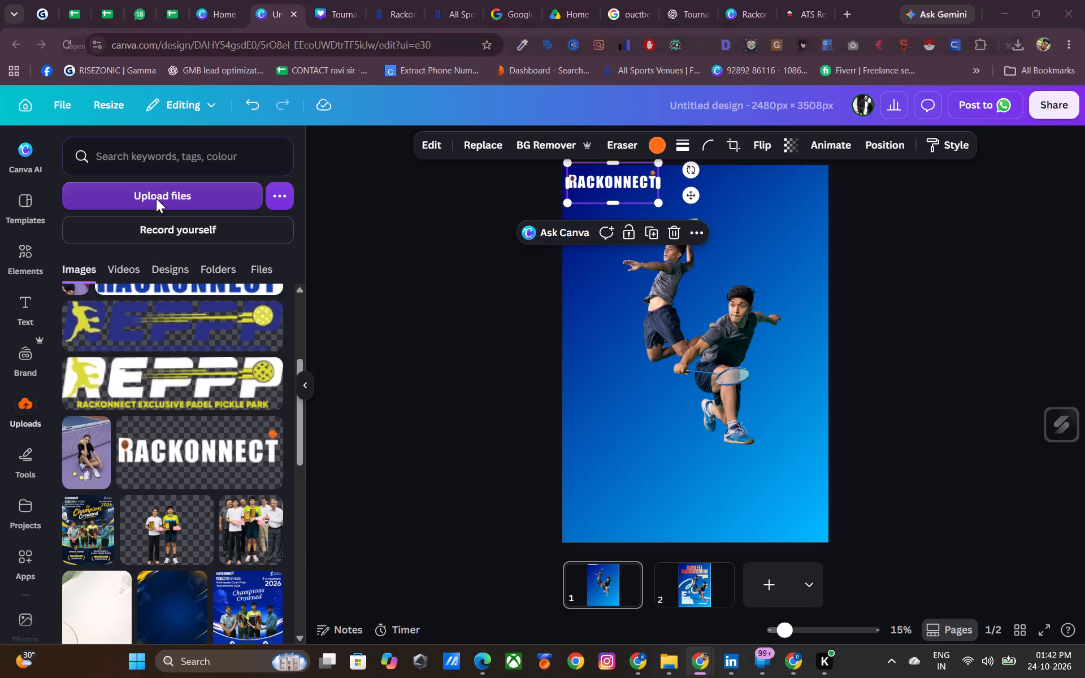
left_click(431, 224)
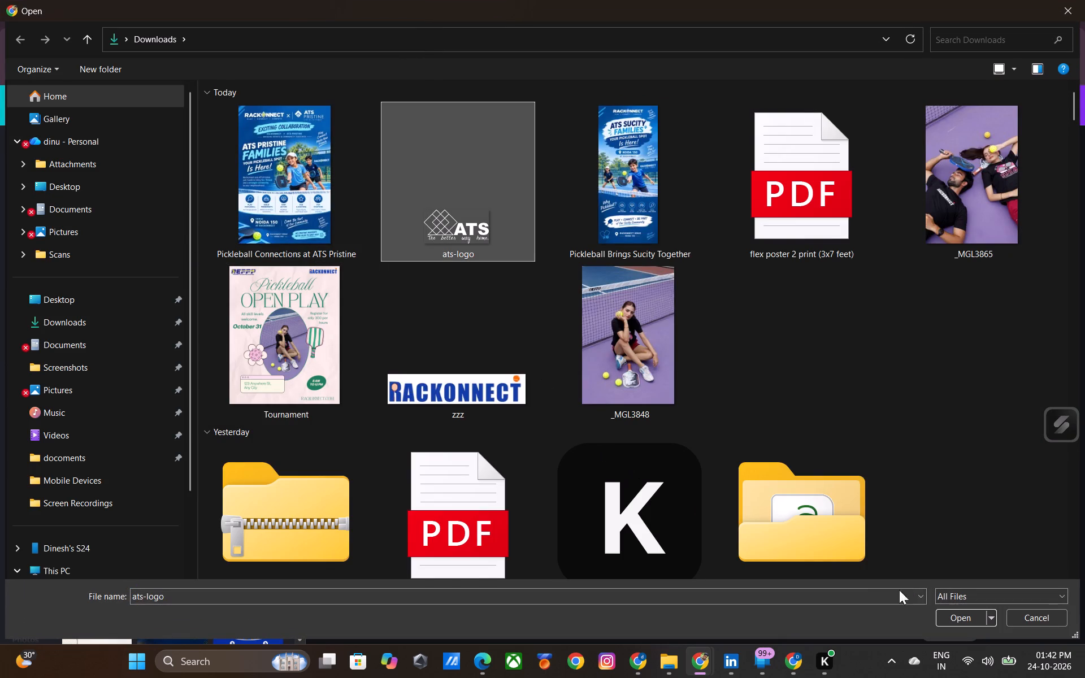
left_click(956, 614)
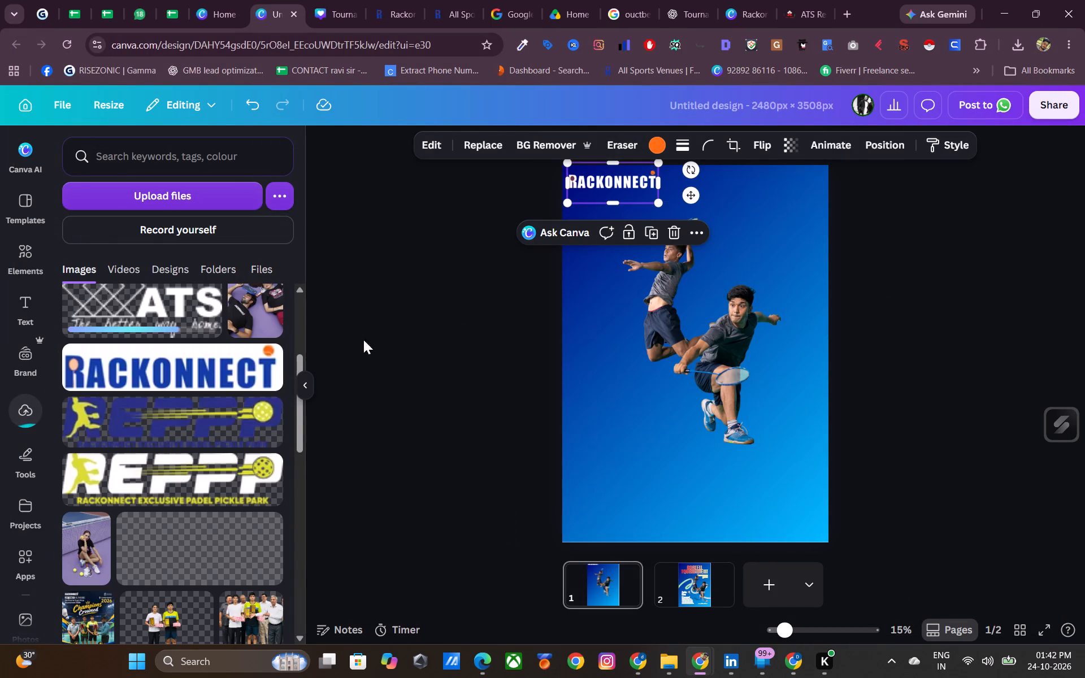
Search the elements for "cross" and add a thick red X graphic to the poster.
left_click(15, 262)
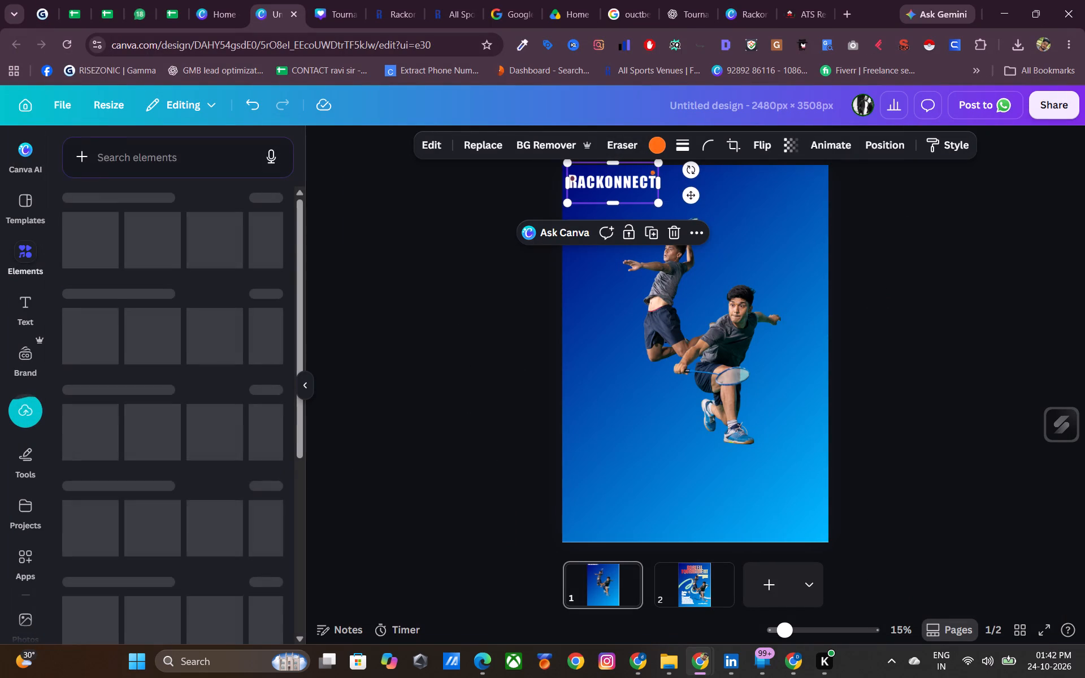
left_click(105, 159)
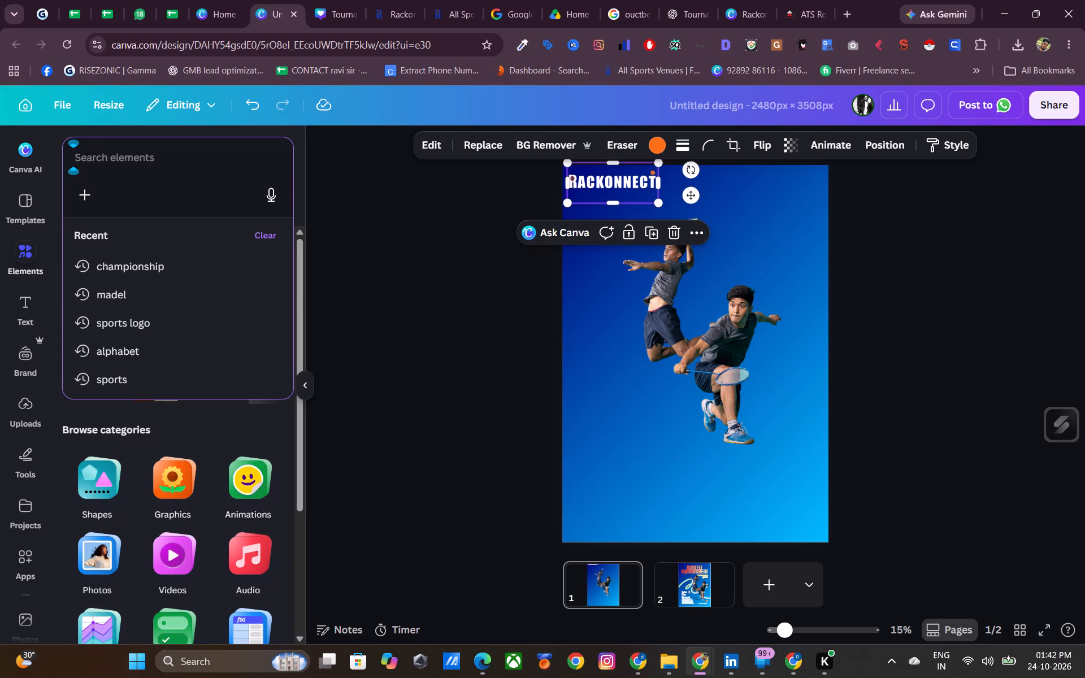
type("cross\\")
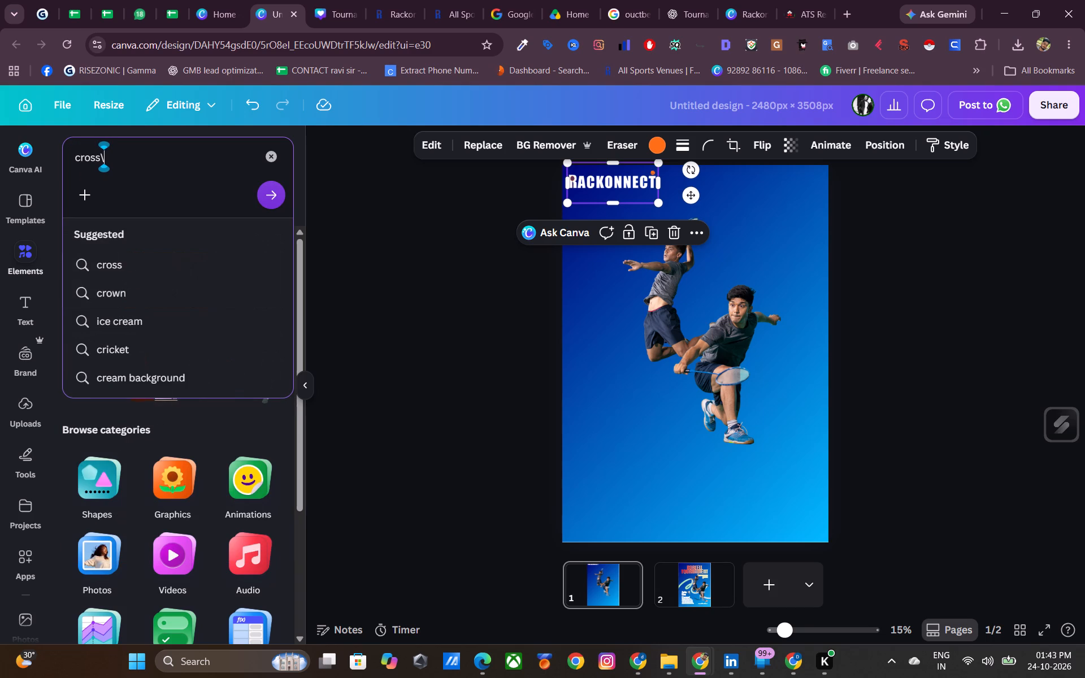
key("BackSpace")
key("Return")
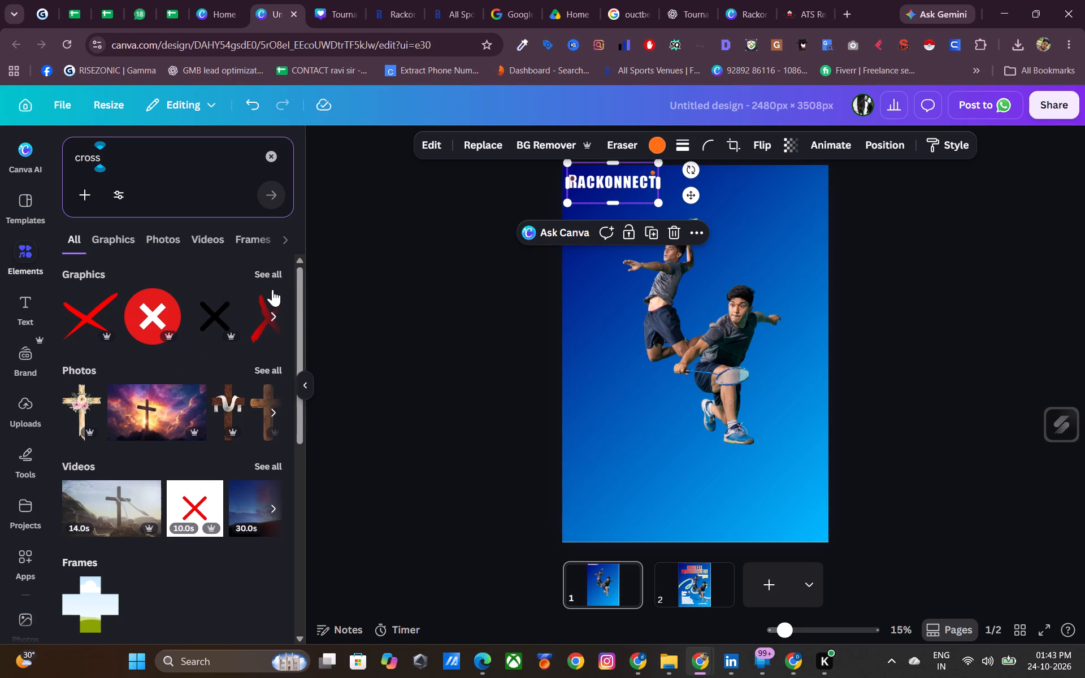
left_click(273, 270)
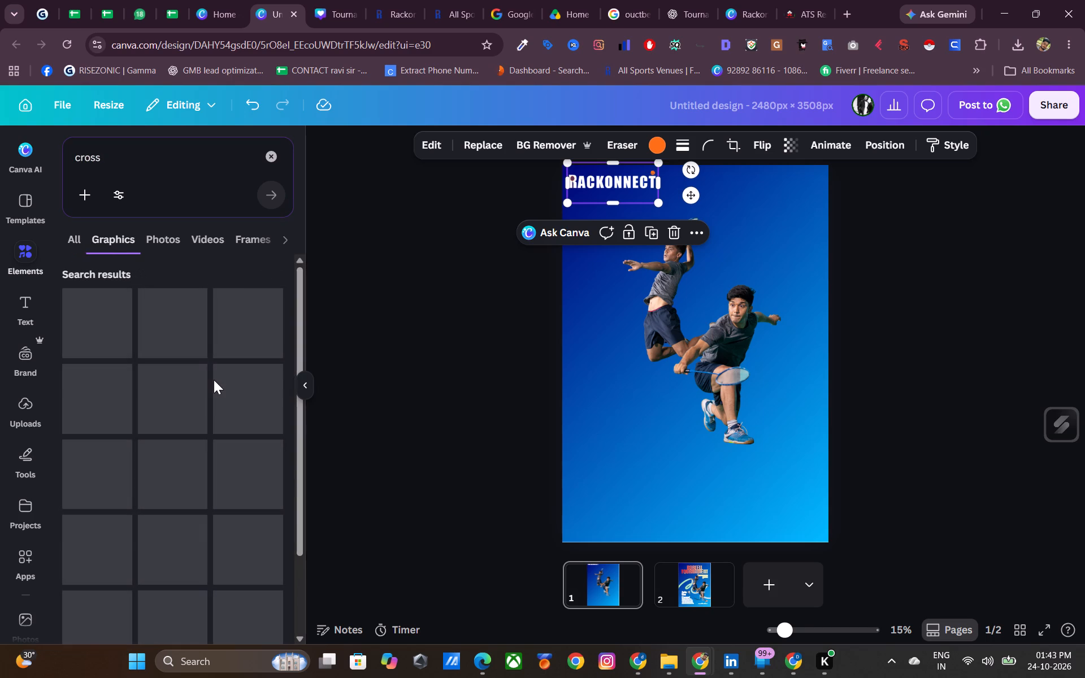
scroll(204, 480, "down", 1)
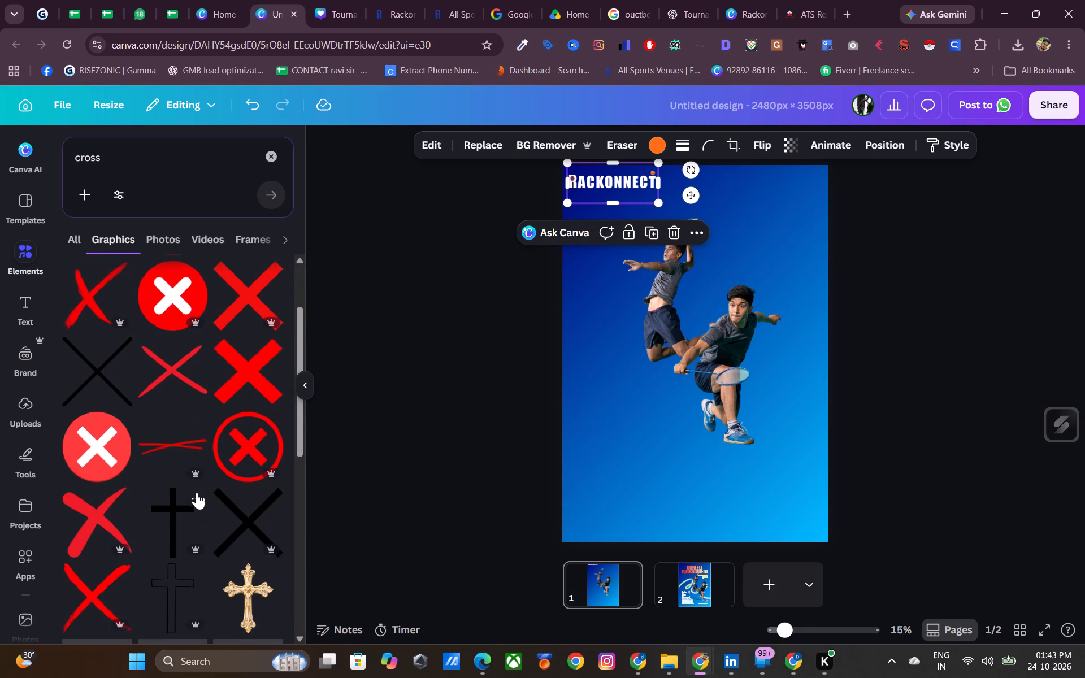
scroll(198, 504, "down", 2)
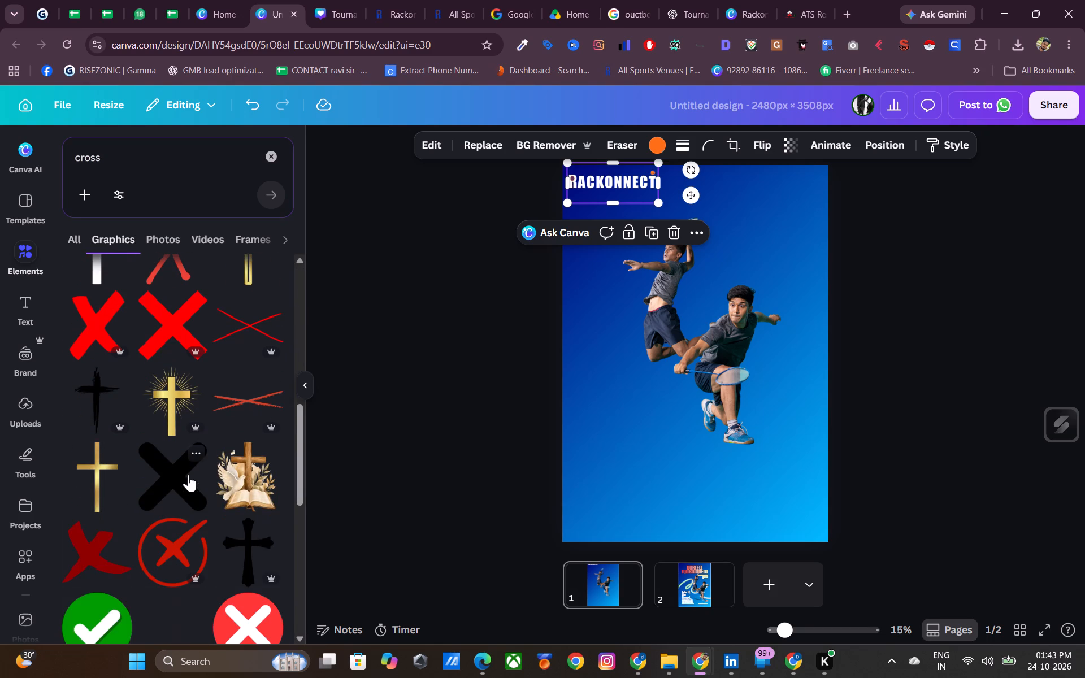
left_click(168, 335)
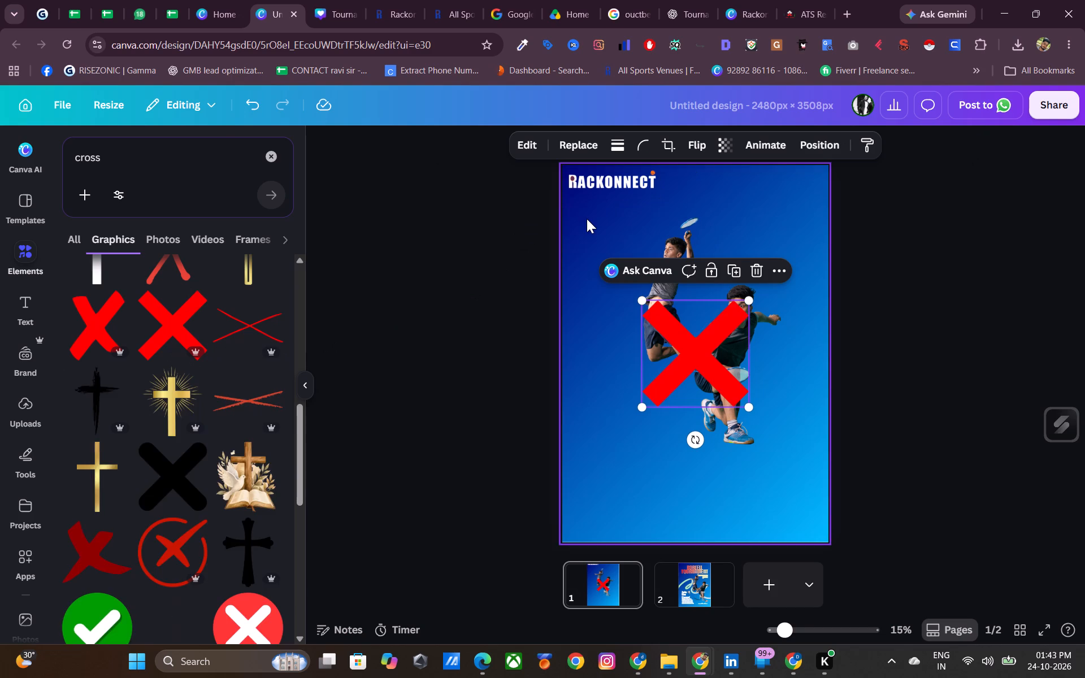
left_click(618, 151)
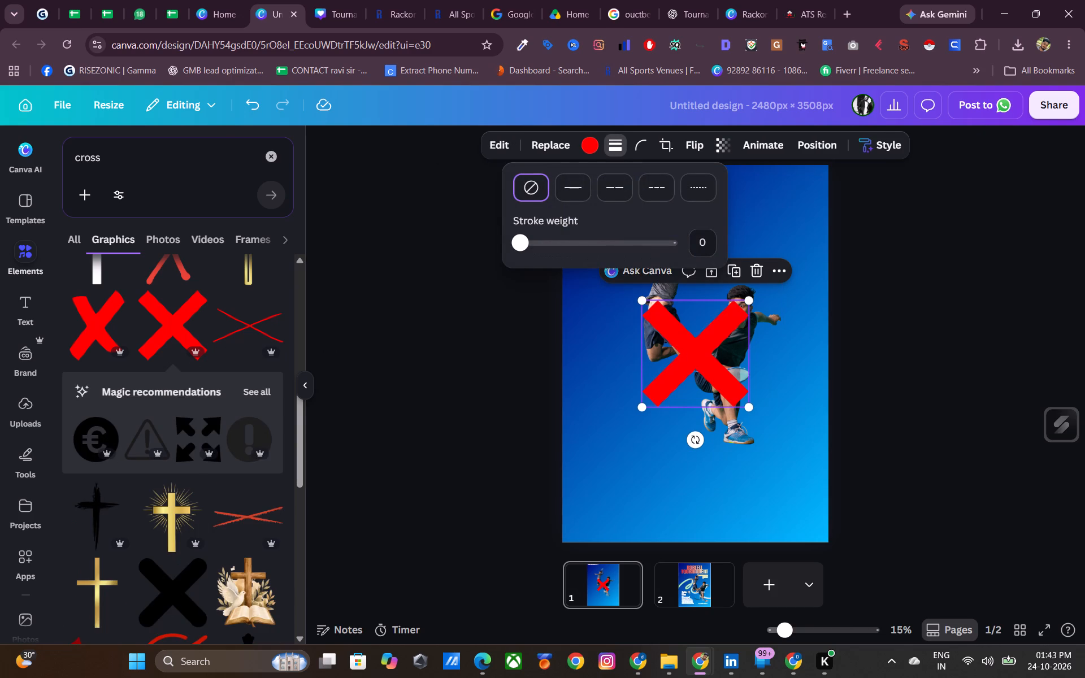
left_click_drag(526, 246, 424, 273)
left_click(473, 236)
Recolour the X graphic with the light green already used in this design.
left_click(589, 150)
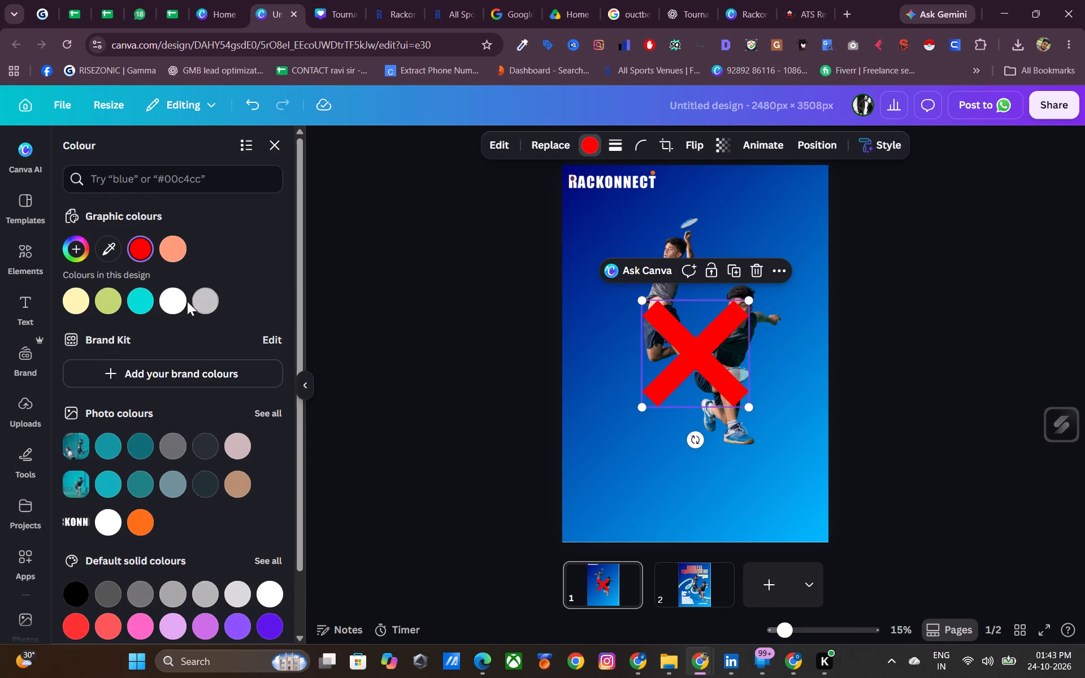
left_click(96, 299)
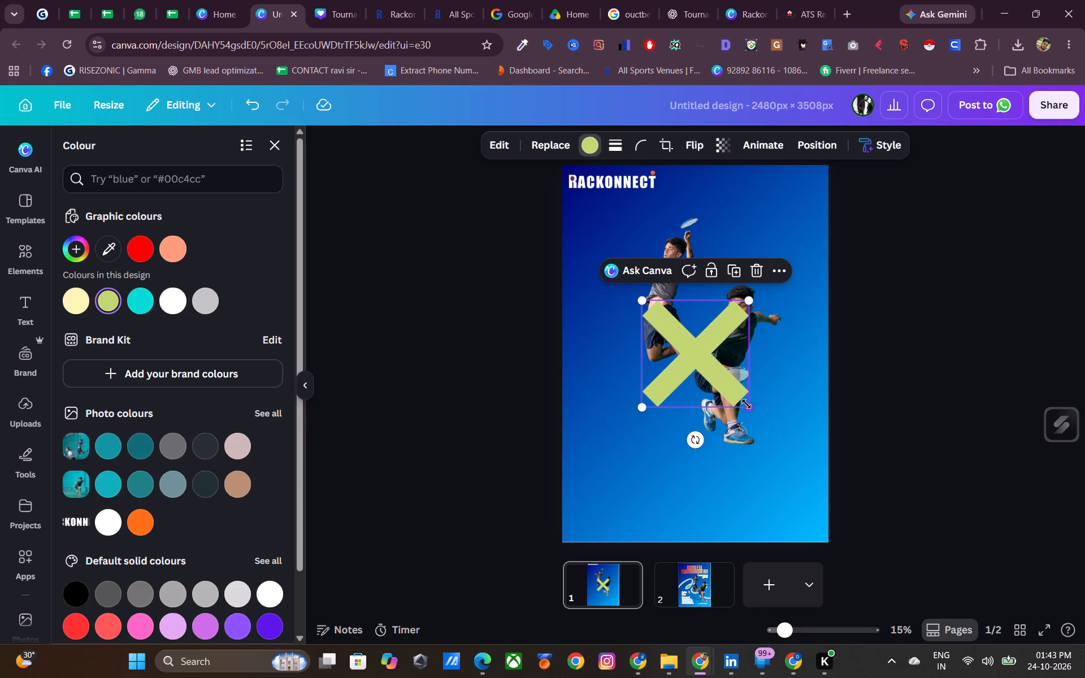
Shrink the green X to a small mark and place it just right of the RACKONNECT logo, level with it.
left_click_drag(747, 404, 636, 332)
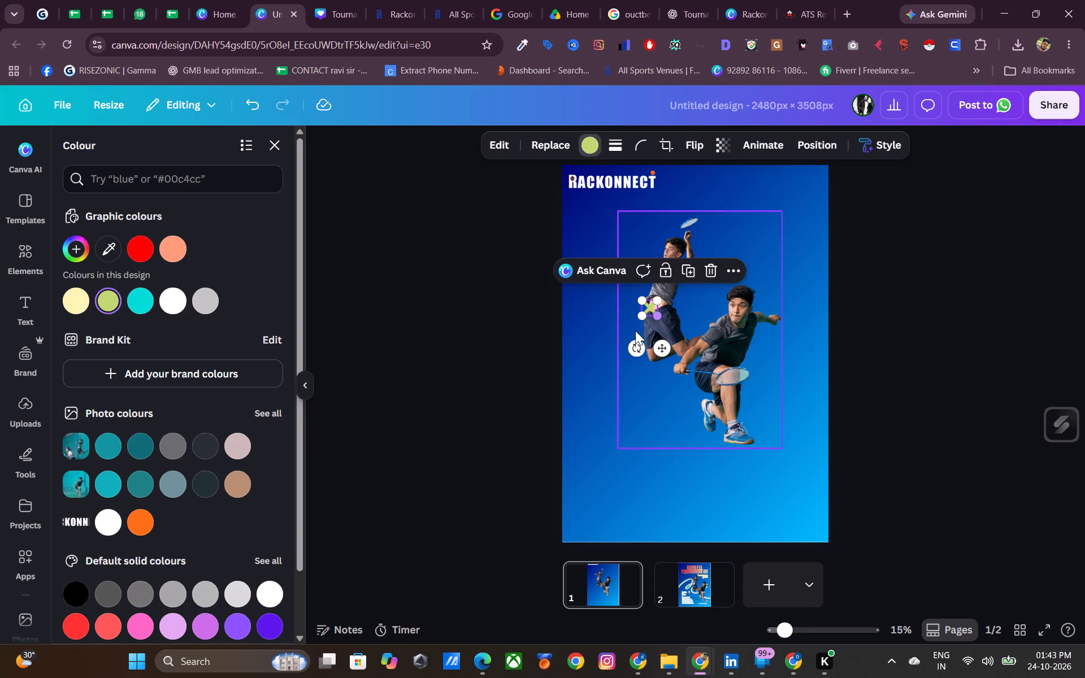
left_click_drag(658, 350, 698, 229)
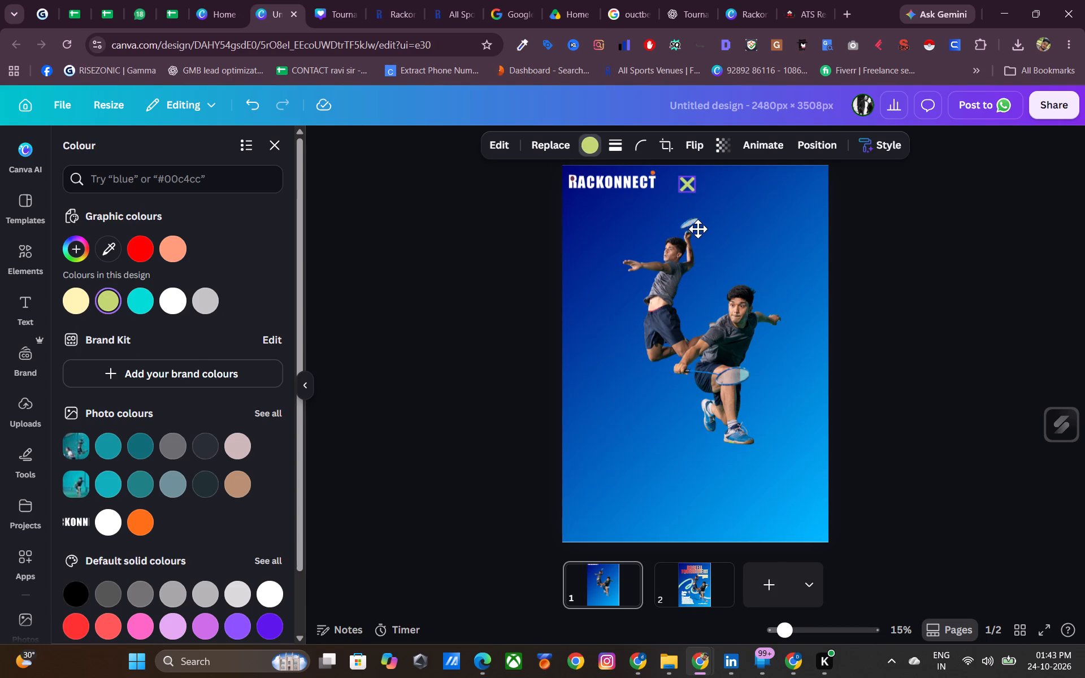
left_click_drag(698, 229, 698, 225)
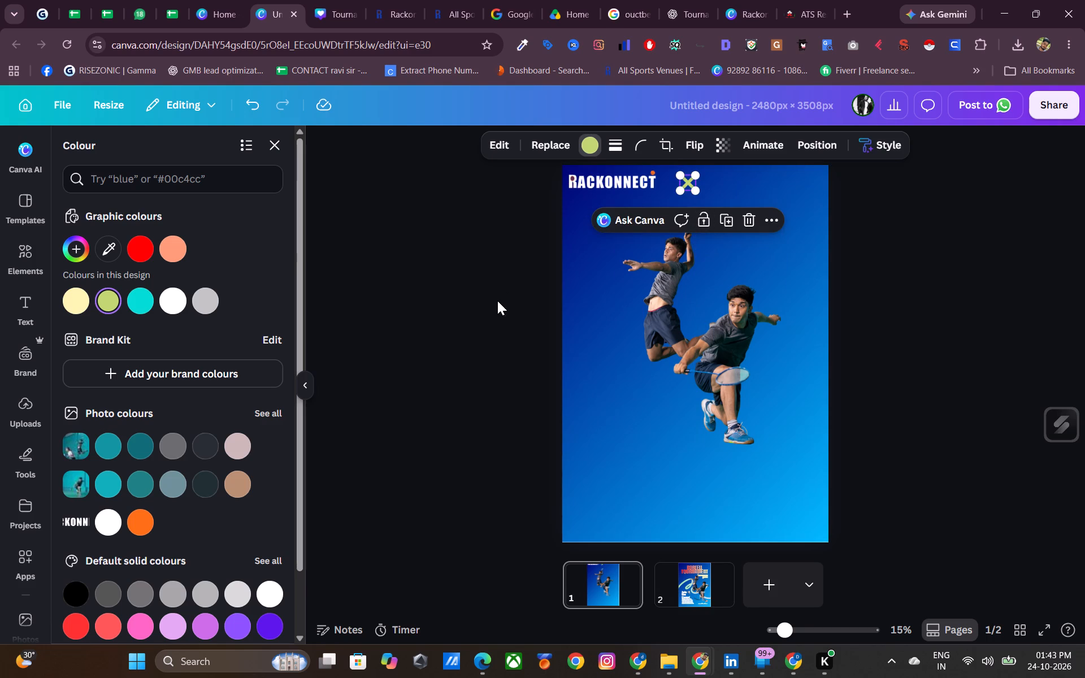
left_click(494, 306)
left_click(495, 280)
Enlarge the RACKONNECT logo proportionally to about 971 × 432, keeping its upper-left corner in place.
left_click(634, 183)
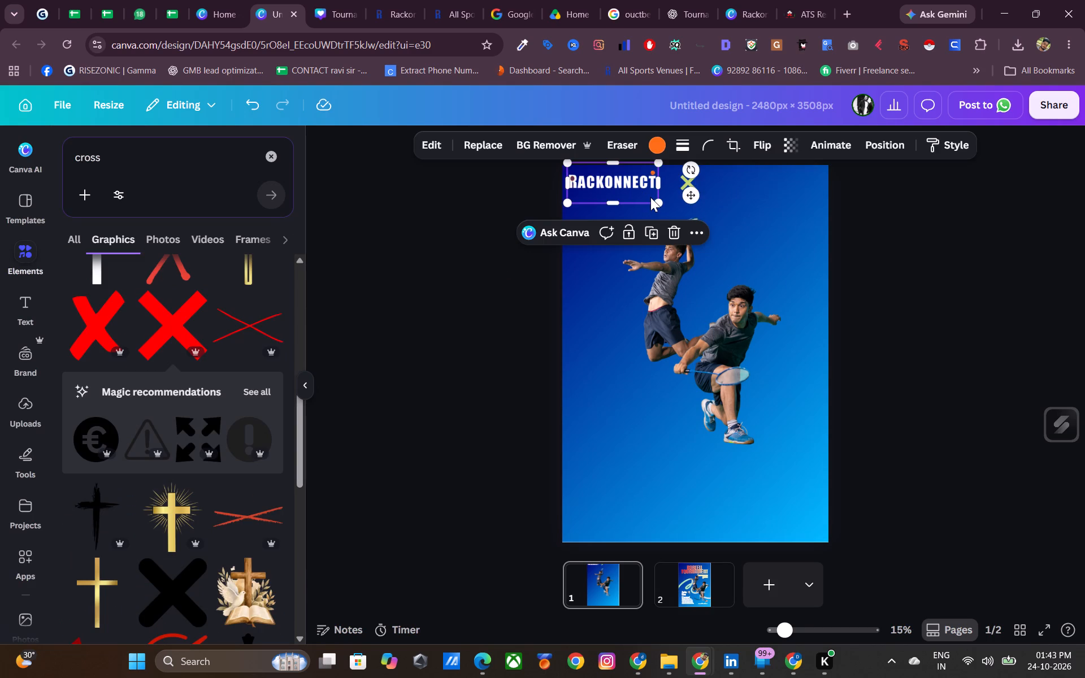
left_click_drag(658, 199, 672, 202)
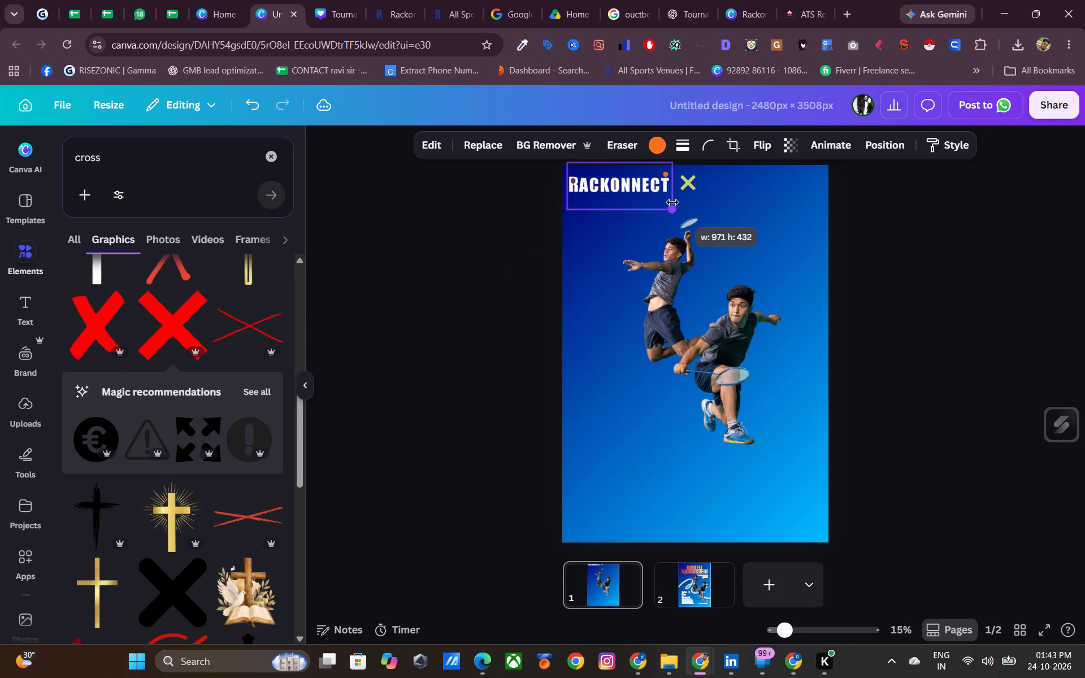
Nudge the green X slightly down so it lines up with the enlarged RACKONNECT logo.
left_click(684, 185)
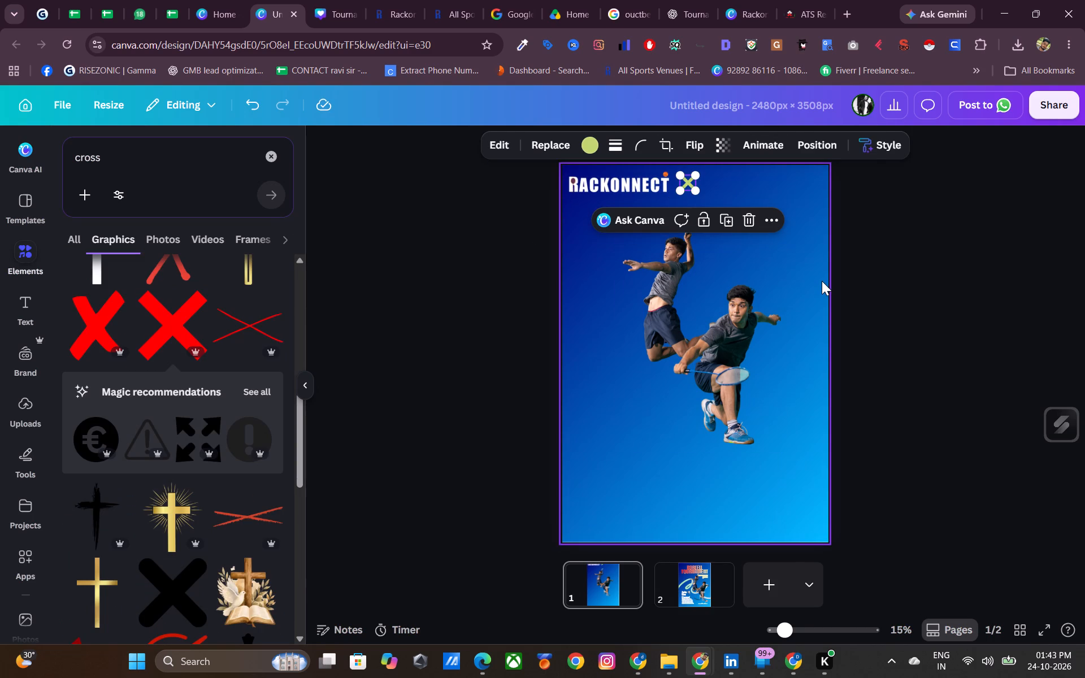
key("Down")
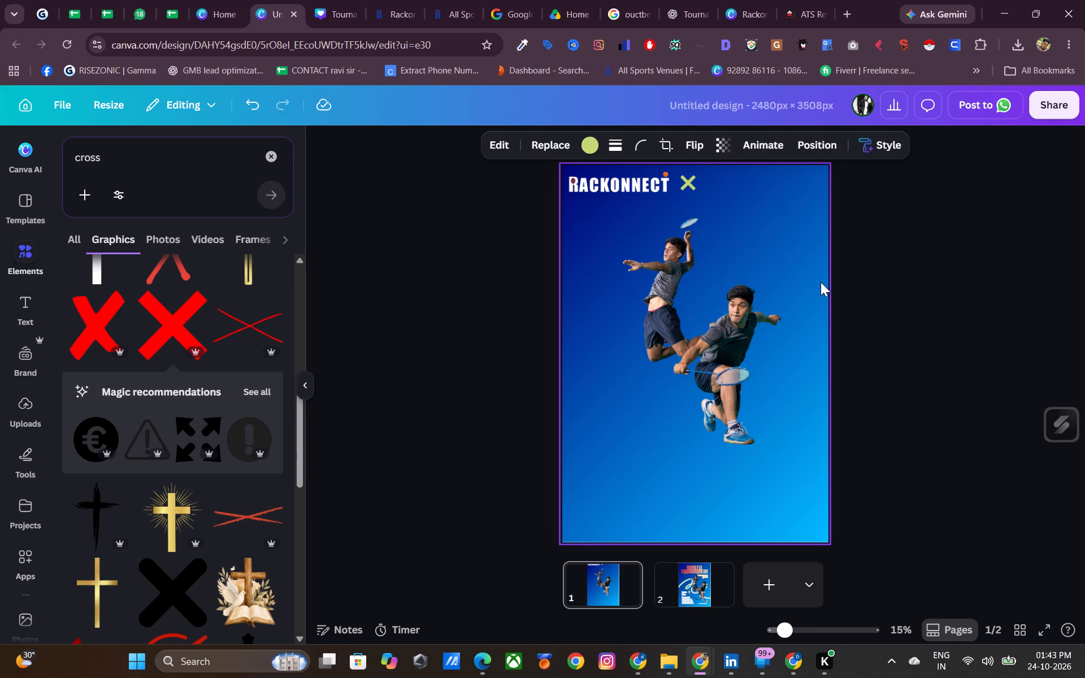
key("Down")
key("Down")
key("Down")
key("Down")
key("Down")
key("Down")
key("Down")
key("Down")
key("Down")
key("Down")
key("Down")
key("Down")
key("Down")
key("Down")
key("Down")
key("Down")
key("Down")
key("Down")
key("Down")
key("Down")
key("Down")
Look at the logo header of the Rackonnect × ATS Pristine pickleball poster, and return to the badminton design.
left_click(746, 16)
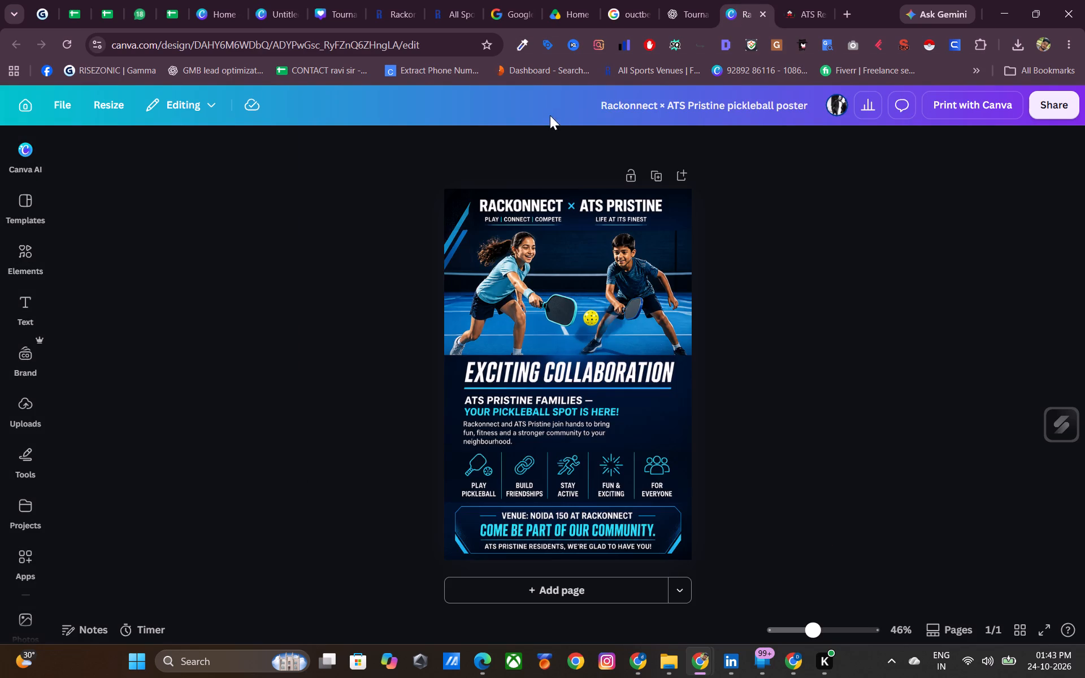
left_click(214, 16)
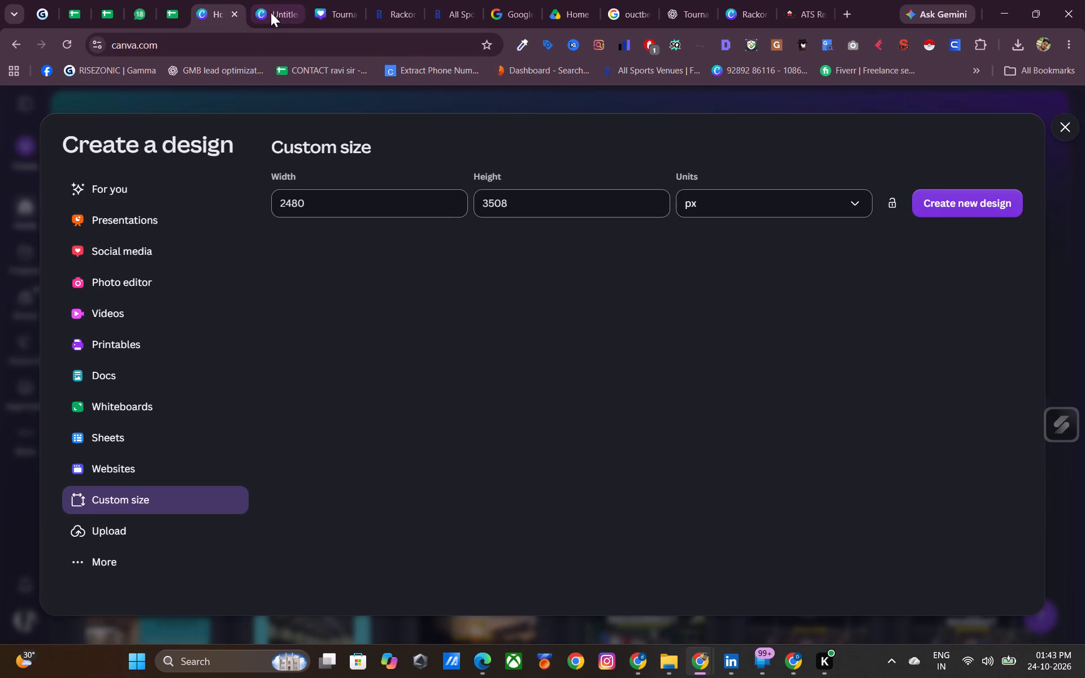
left_click(277, 16)
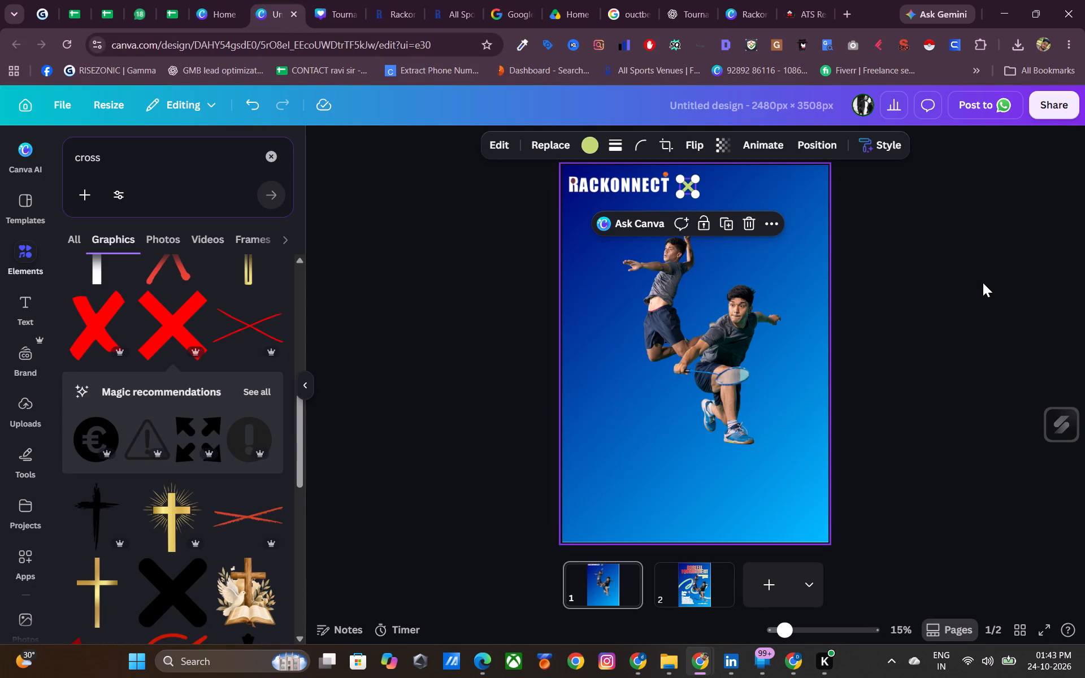
Replace the green X with the tapered, brush-style red X graphic from the cross results.
scroll(255, 385, "up", 1)
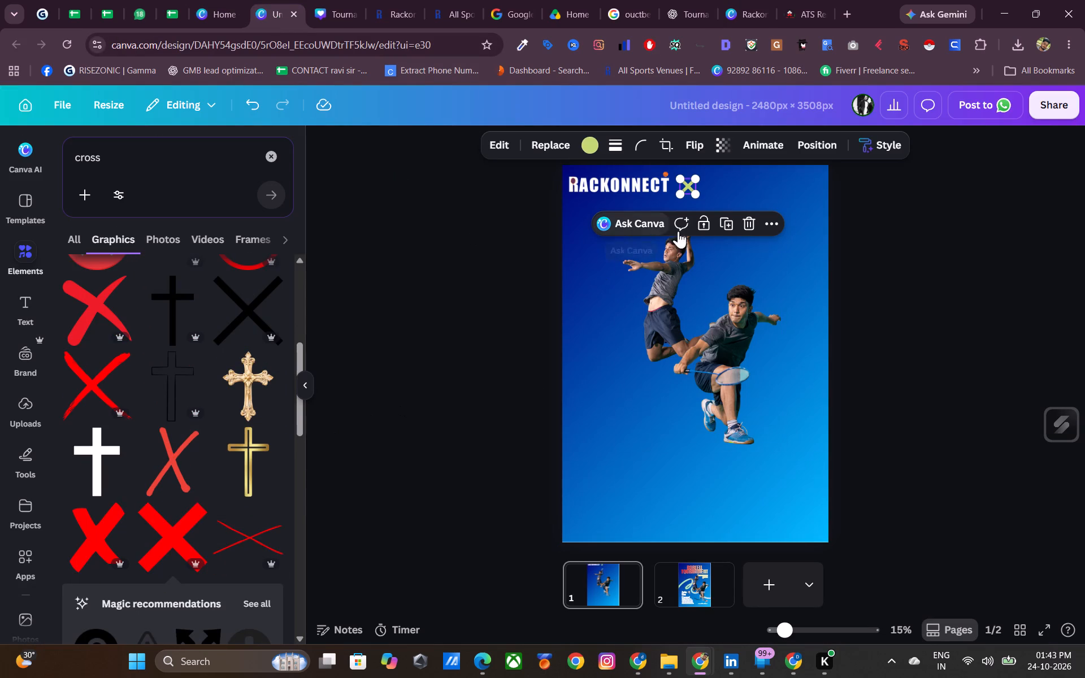
left_click(753, 221)
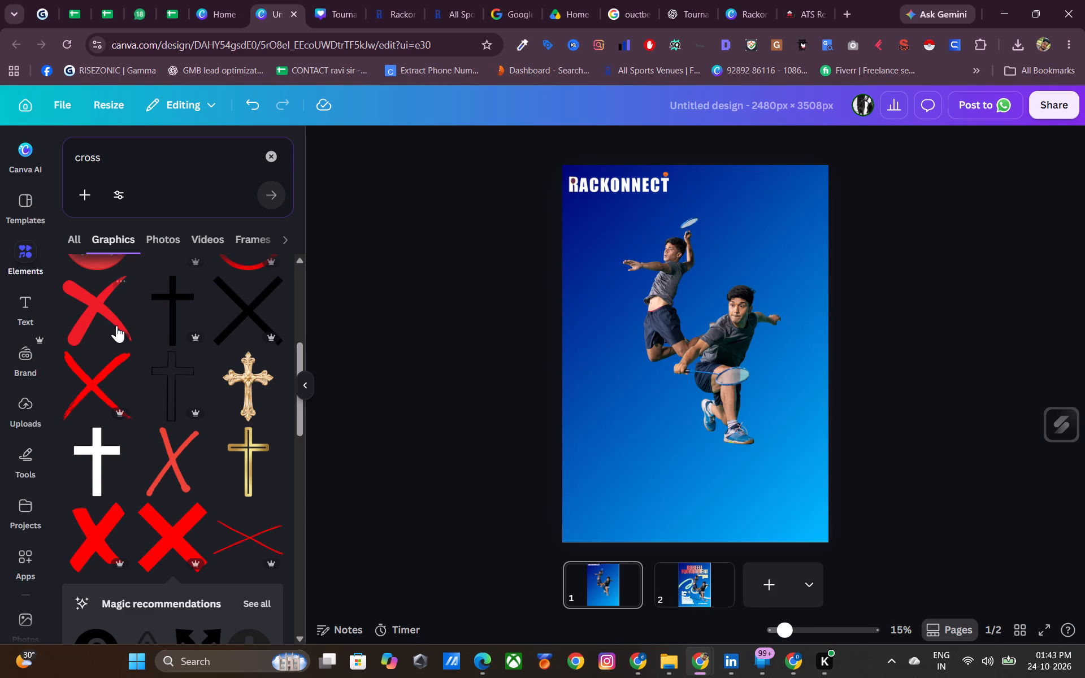
left_click(111, 323)
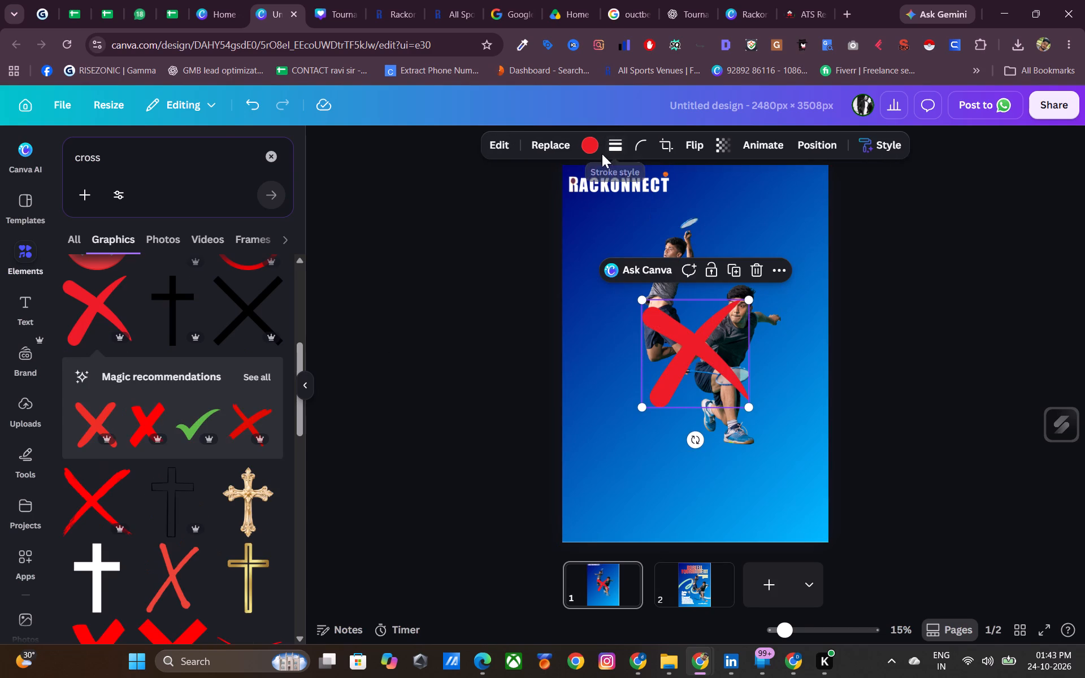
Recolour the new X graphic white (#ffffff).
left_click(594, 151)
left_click(173, 305)
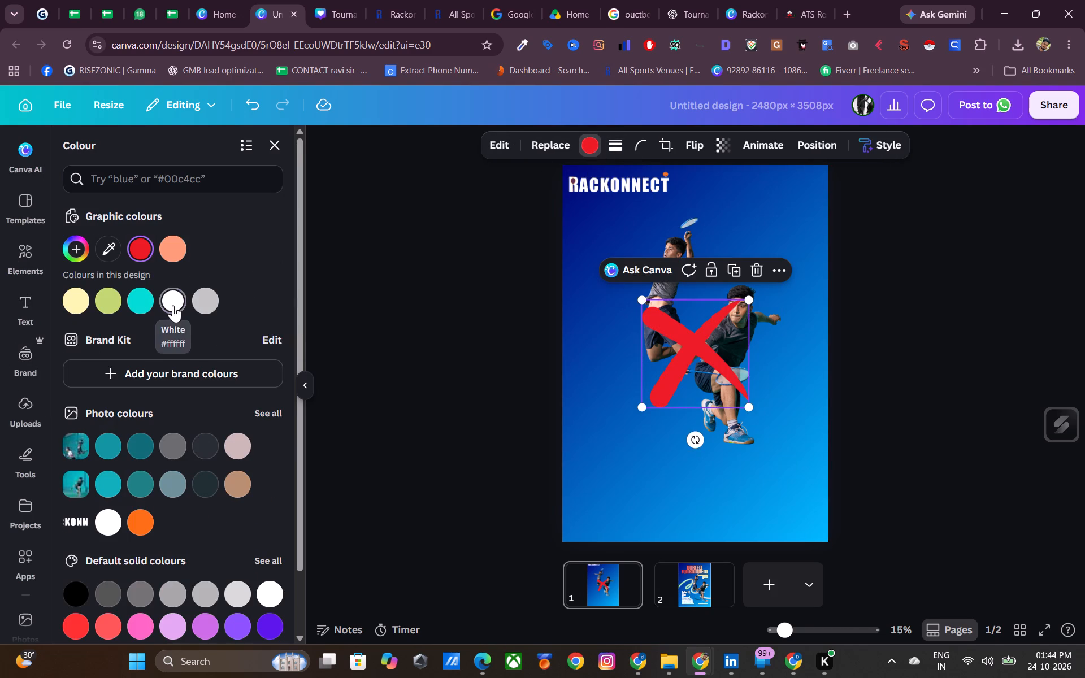
left_click(931, 403)
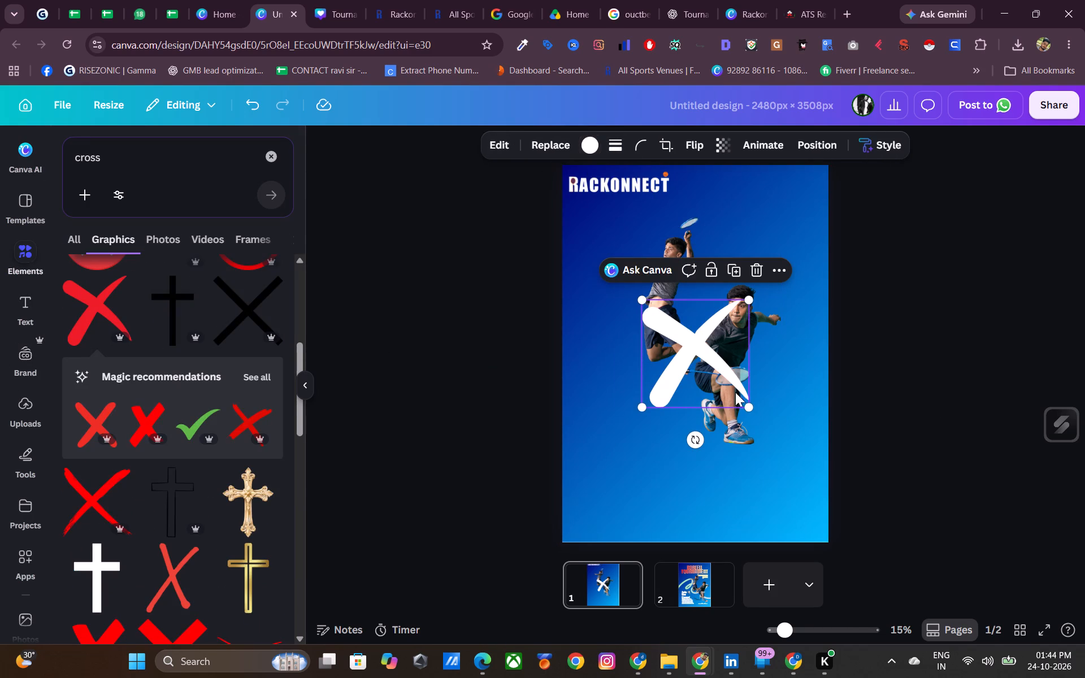
Shrink the white X to a small mark, tilt it slightly and place it just right of the RACKONNECT logo.
left_click(724, 376)
left_click(723, 393)
left_click_drag(752, 410, 722, 389)
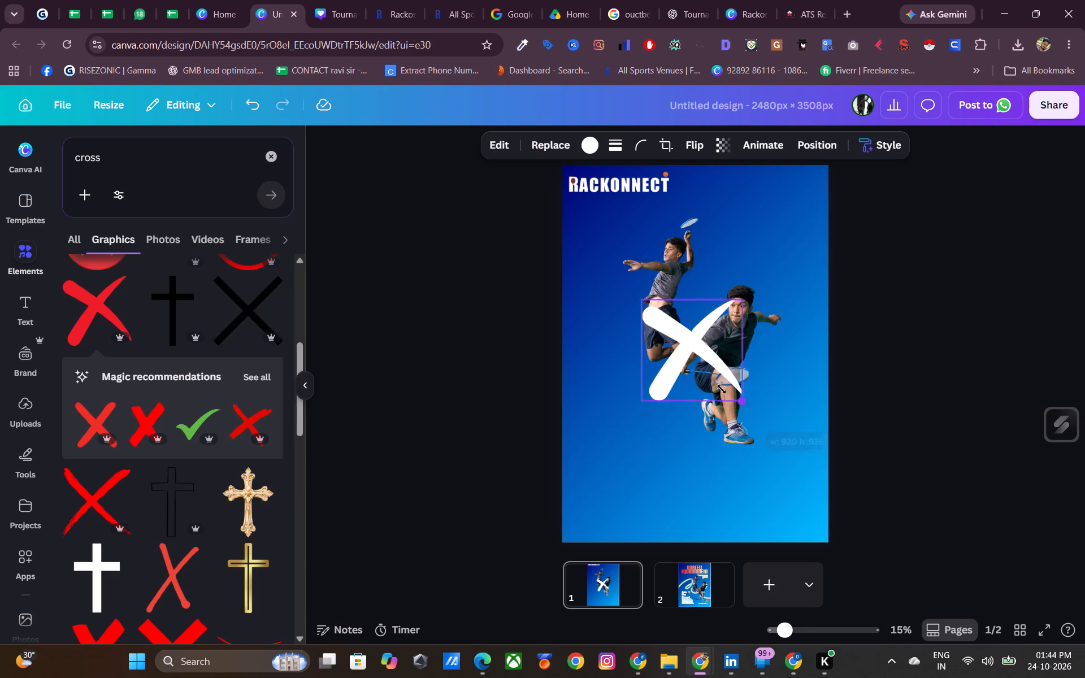
left_click_drag(722, 389, 661, 344)
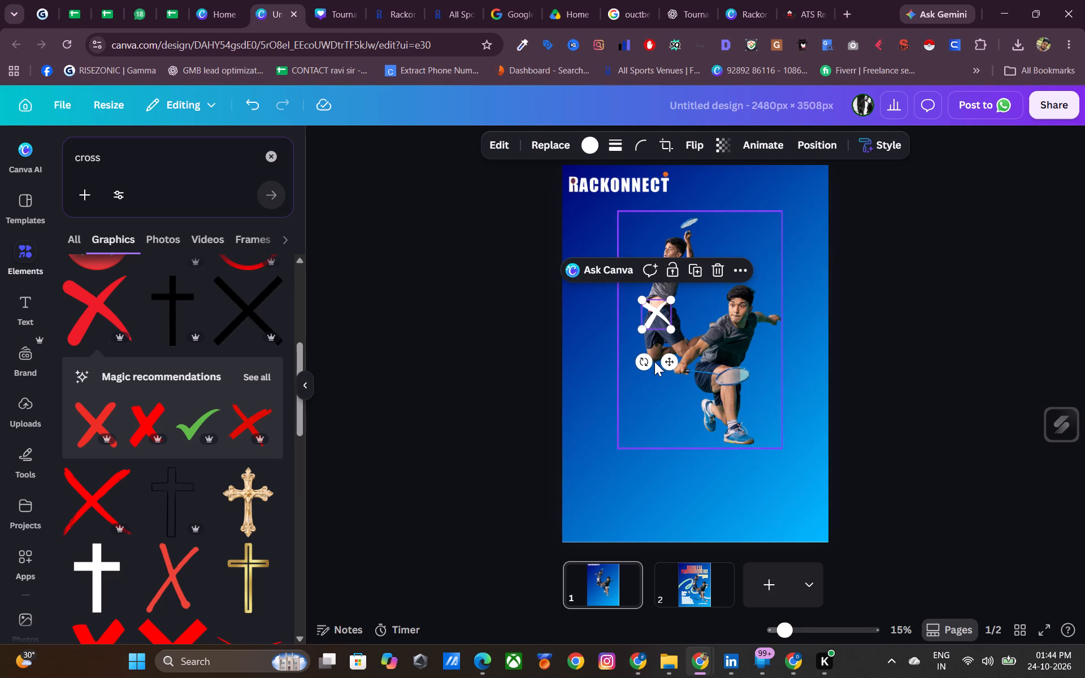
left_click_drag(644, 362, 638, 362)
left_click_drag(660, 363, 692, 260)
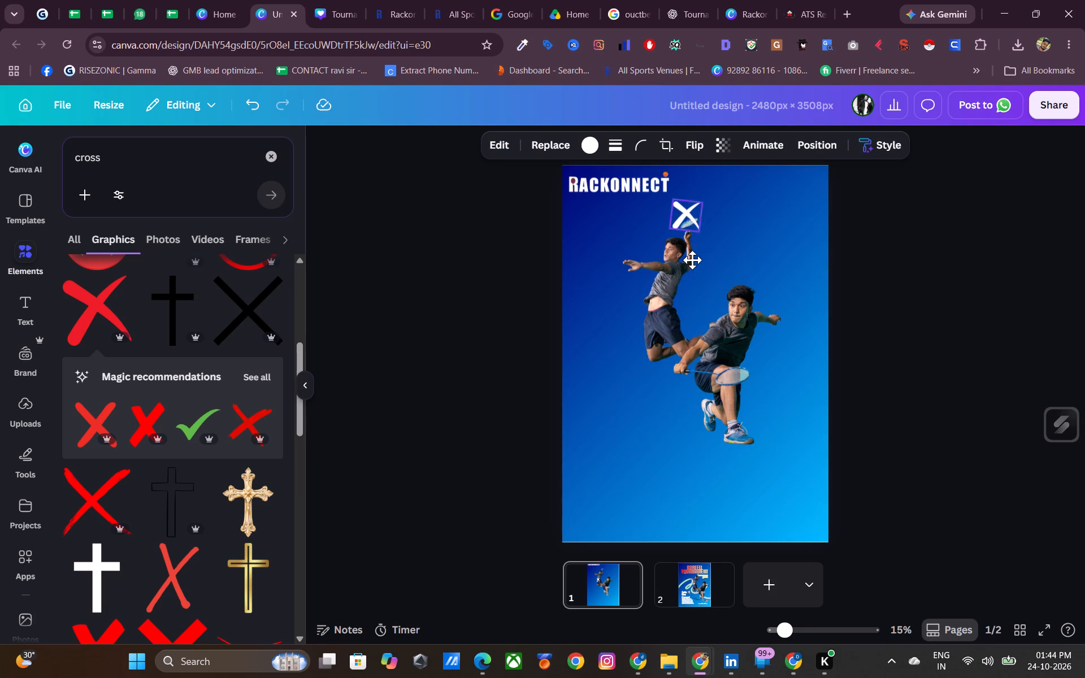
left_click_drag(692, 260, 697, 233)
left_click(900, 239)
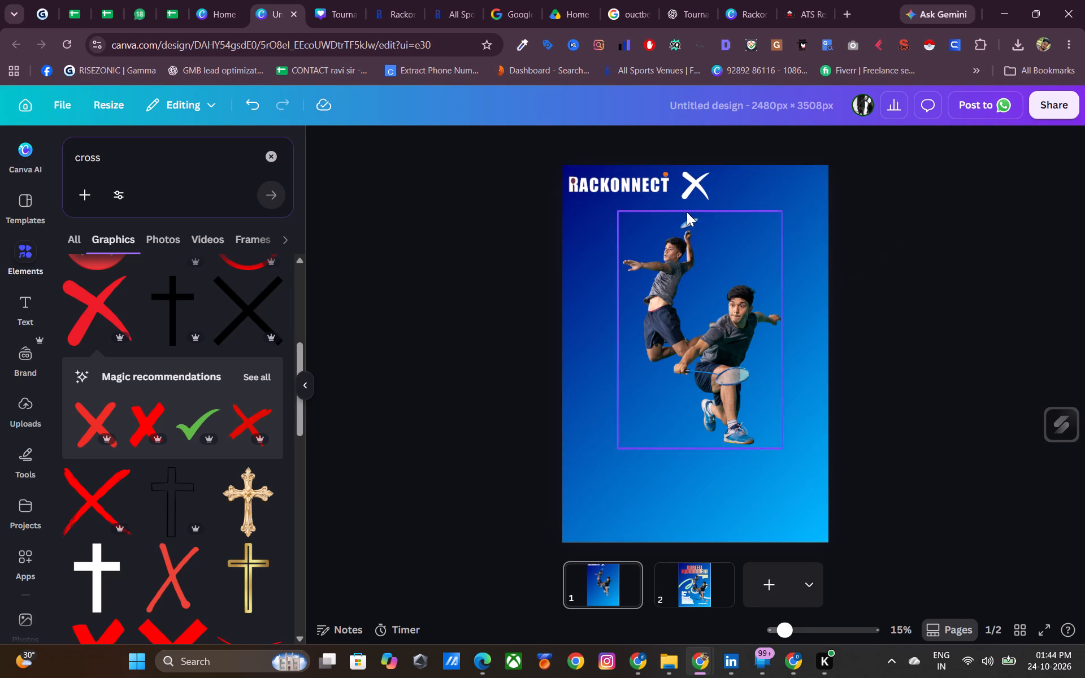
left_click(687, 191)
left_click_drag(703, 199, 688, 193)
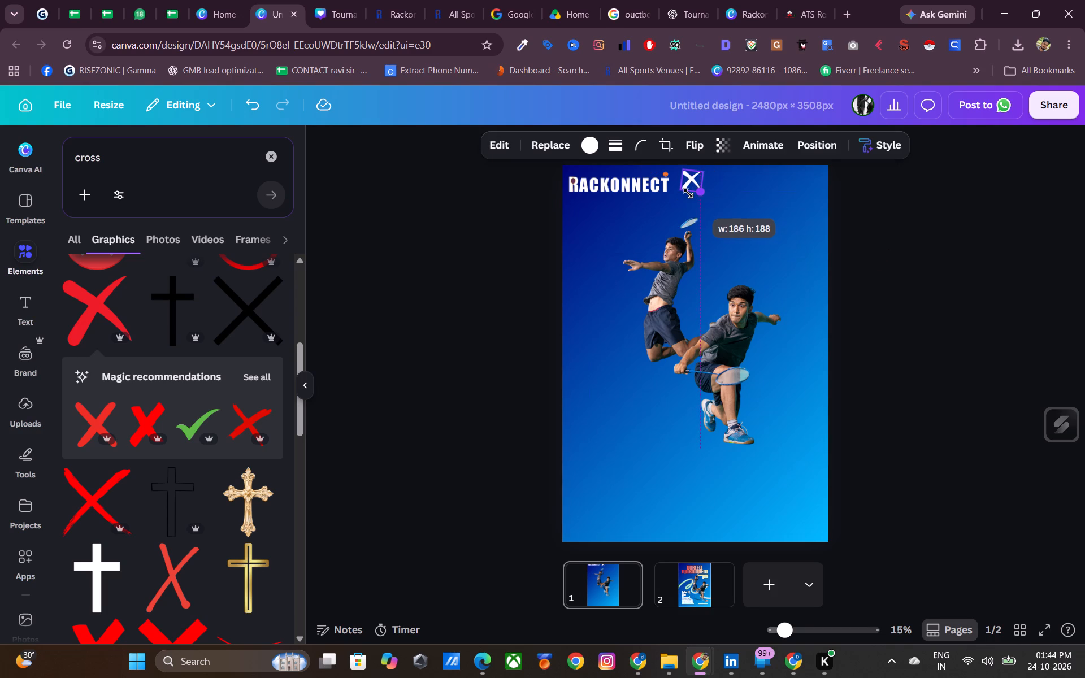
left_click_drag(688, 193, 685, 192)
left_click(849, 246)
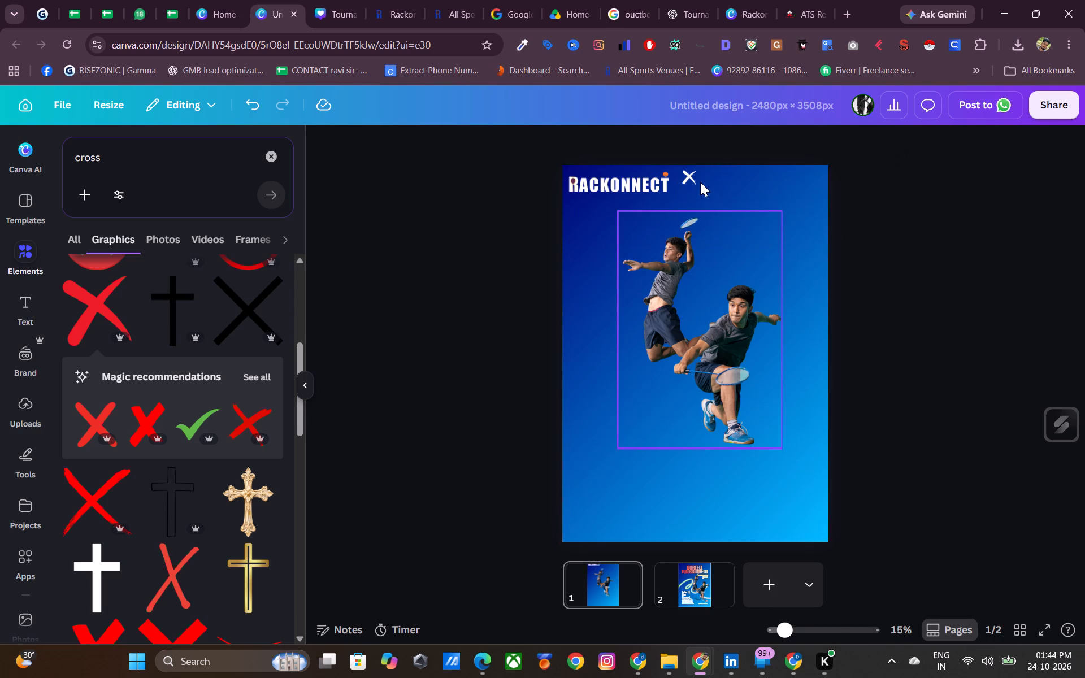
Nudge the white X down level with the RACKONNECT lettering and slightly left, closer to the logo.
left_click(690, 180)
key("Down")
key("Down")
key("Down")
key("Down")
key("Down")
key("Down")
key("Down")
key("Down")
key("Down")
key("Down")
key("Down")
key("Down")
key("Down")
key("Down")
key("Down")
key("Down")
key("Down")
key("Down")
key("Down")
key("Down")
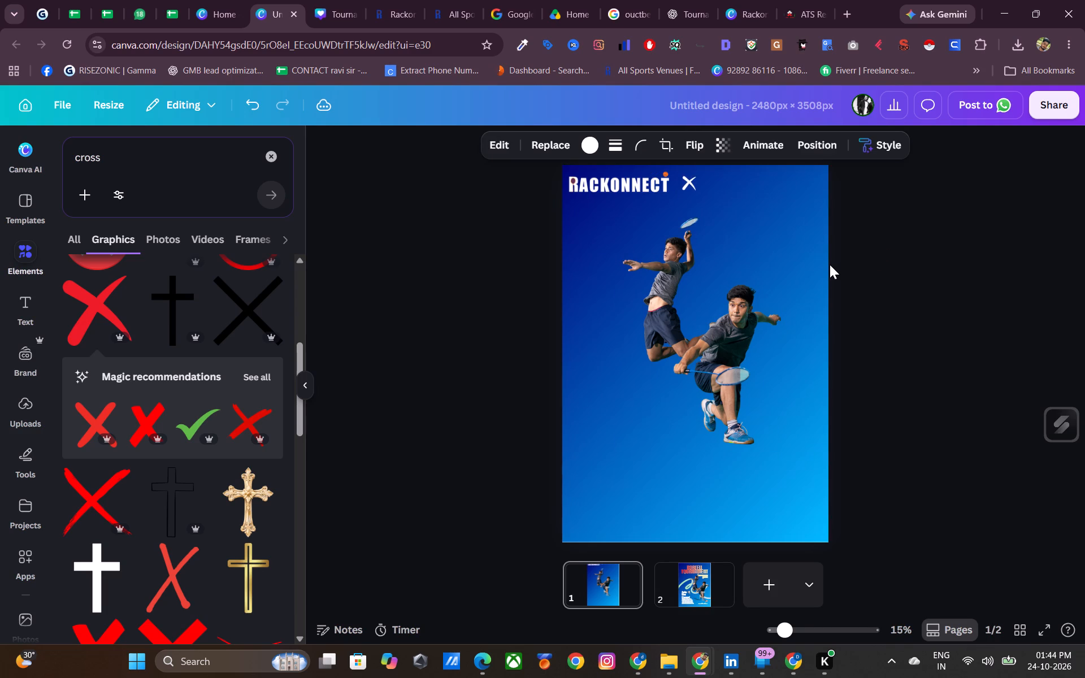
key("Left")
key("Left")
key("Left")
key("Left")
key("Left")
key("Left")
key("Left")
key("Left")
key("Left")
key("Left")
key("Left")
key("Left")
key("Left")
key("Left")
key("Left")
key("Left")
key("Left")
key("Left")
key("Left")
key("Left")
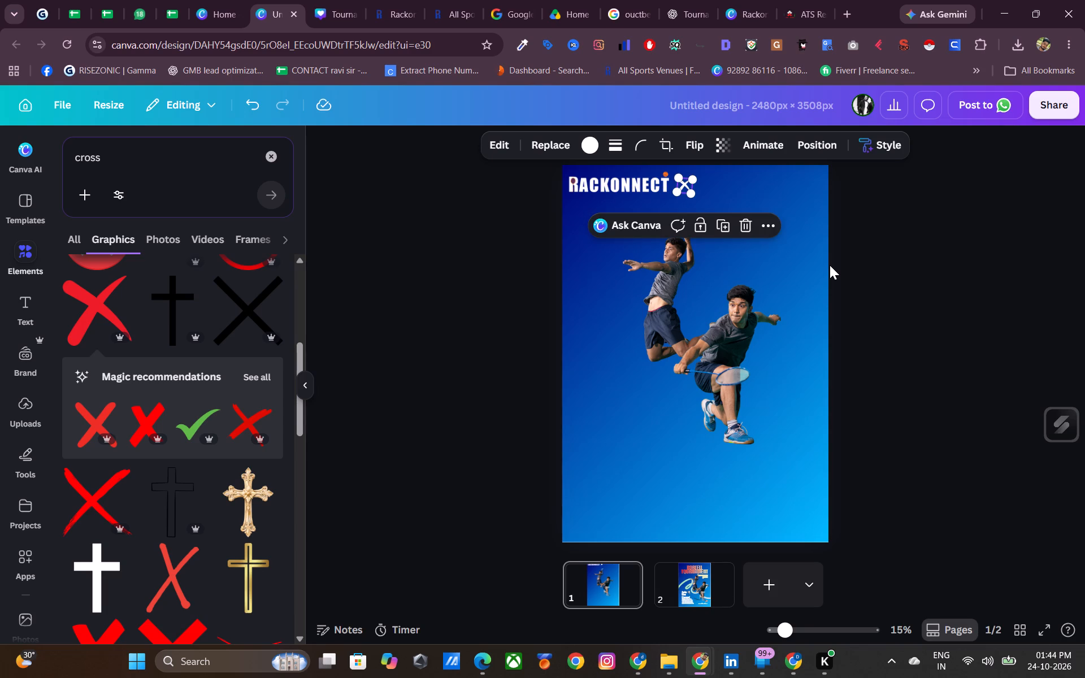
Add the uploaded white ATS logo to the poster.
left_click(36, 413)
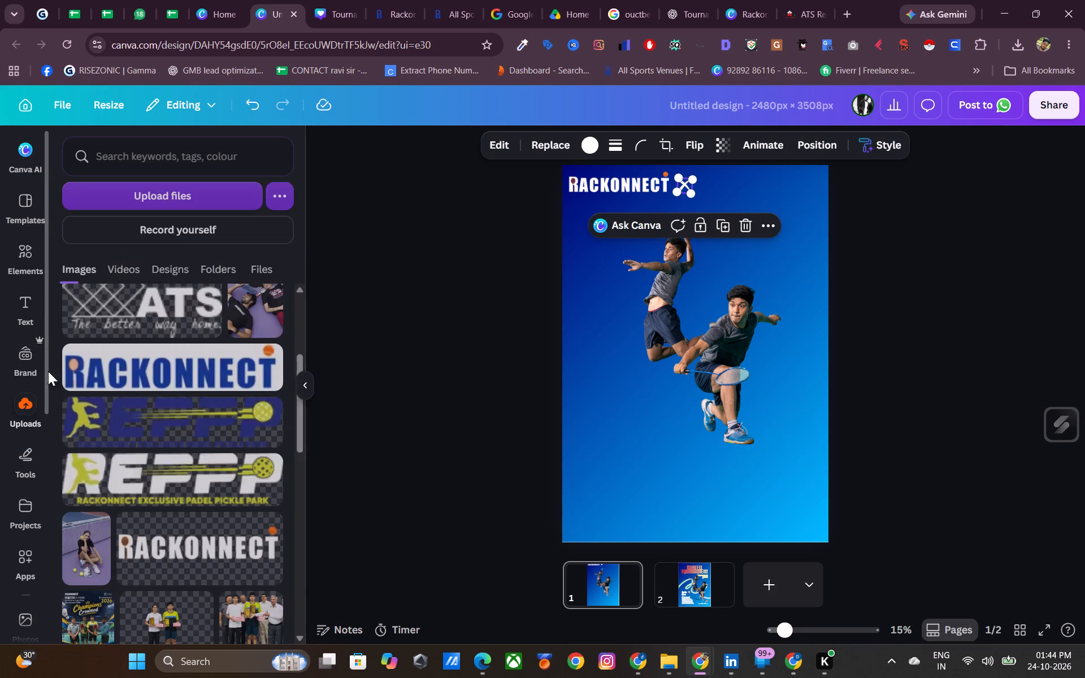
left_click(168, 314)
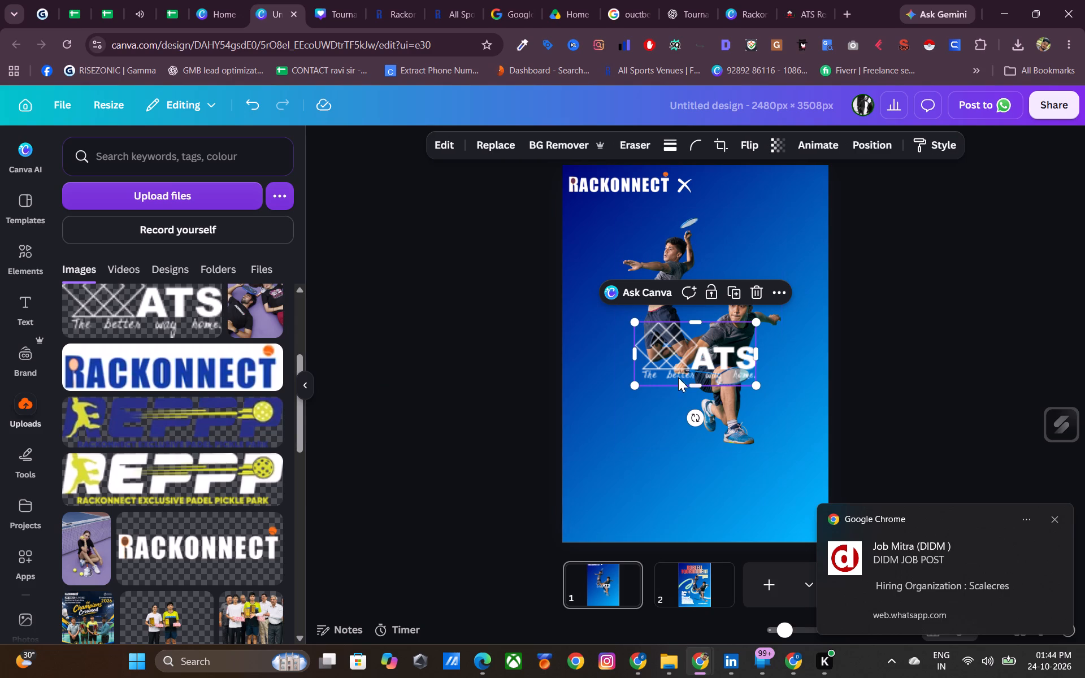
Upscale the ATS logo image to improve its quality.
left_click(447, 150)
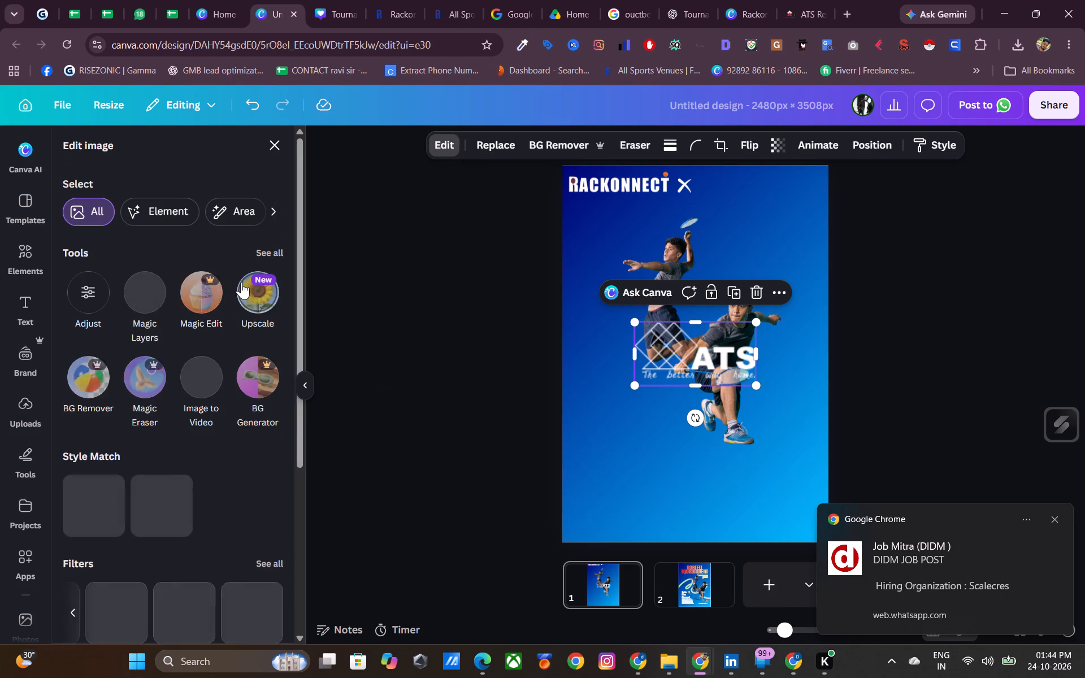
left_click(257, 303)
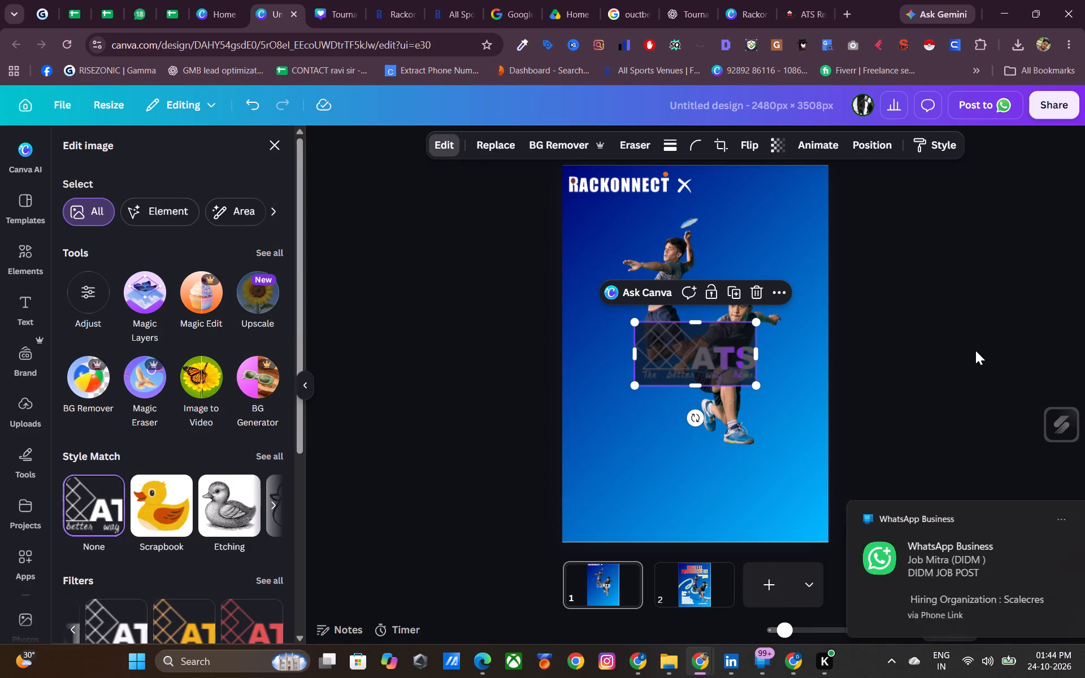
left_click(1057, 520)
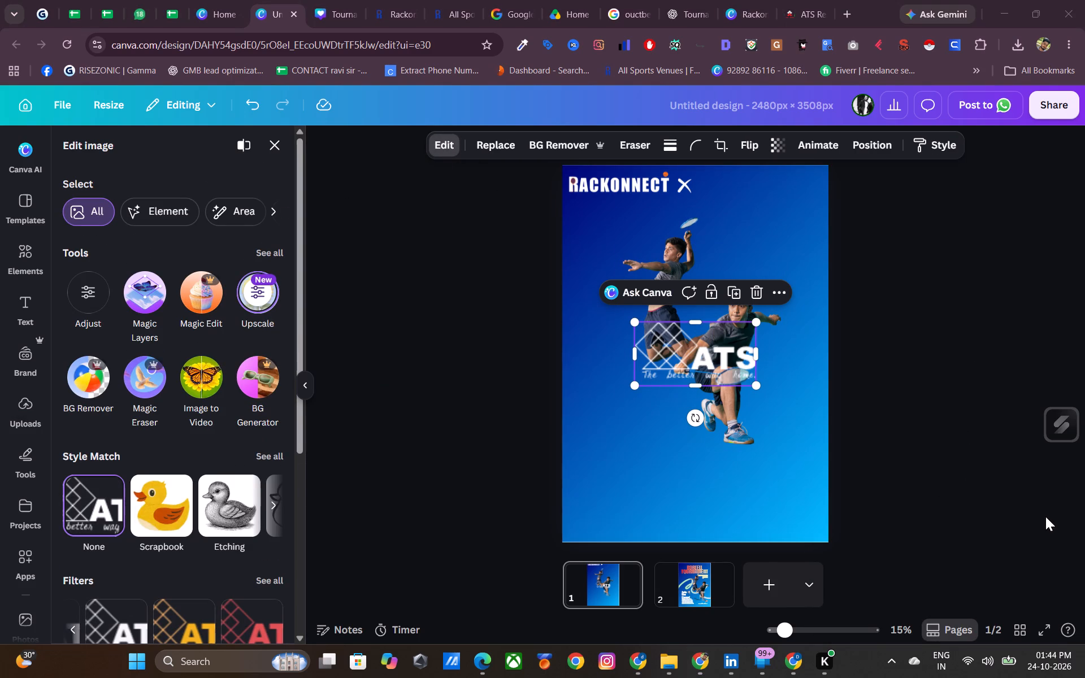
left_click(888, 368)
left_click(713, 368)
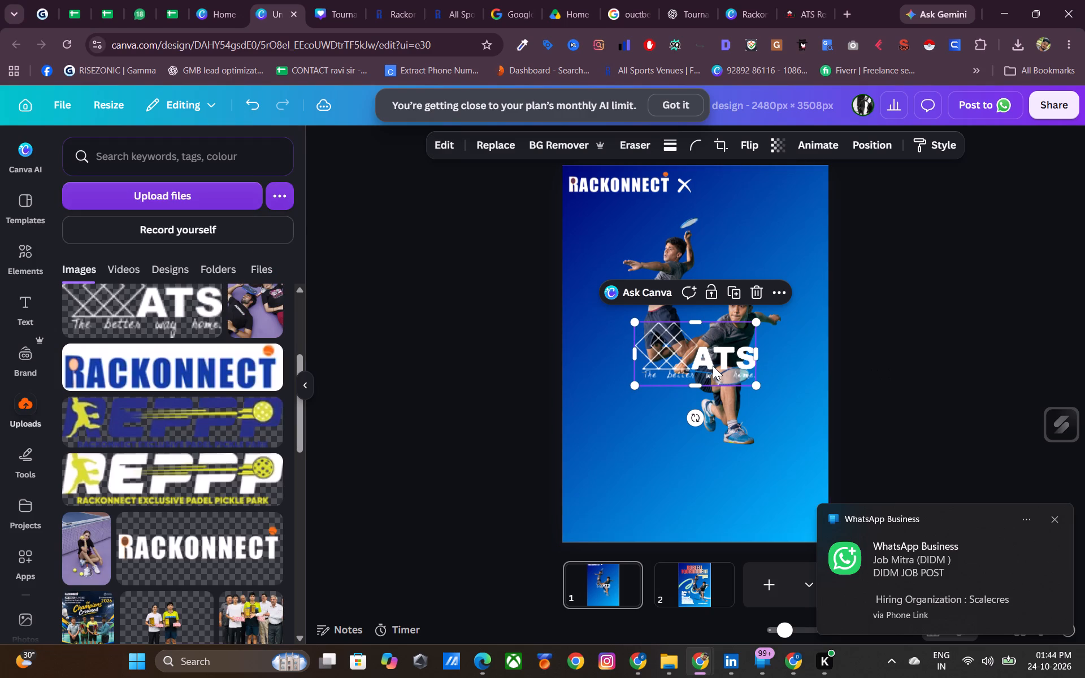
left_click(853, 361)
Shrink the ATS logo to roughly half size and place it near the poster's top-right corner, level with the RACKONNECT logo.
left_click_drag(704, 368, 737, 311)
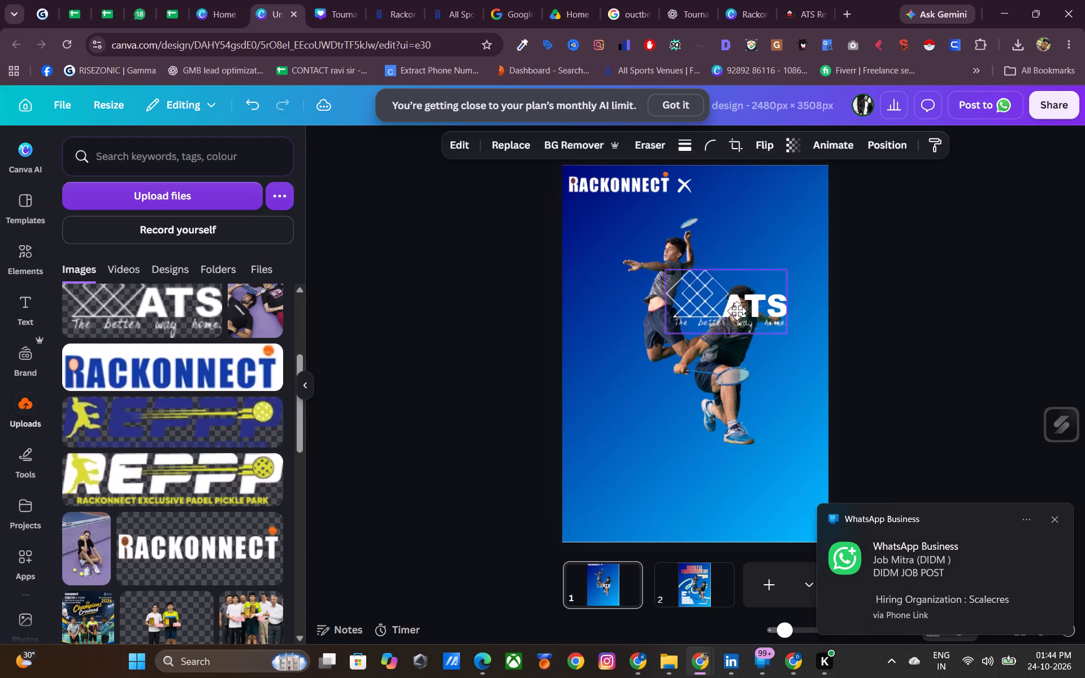
left_click_drag(737, 311, 759, 230)
left_click_drag(811, 248, 754, 218)
left_click(876, 292)
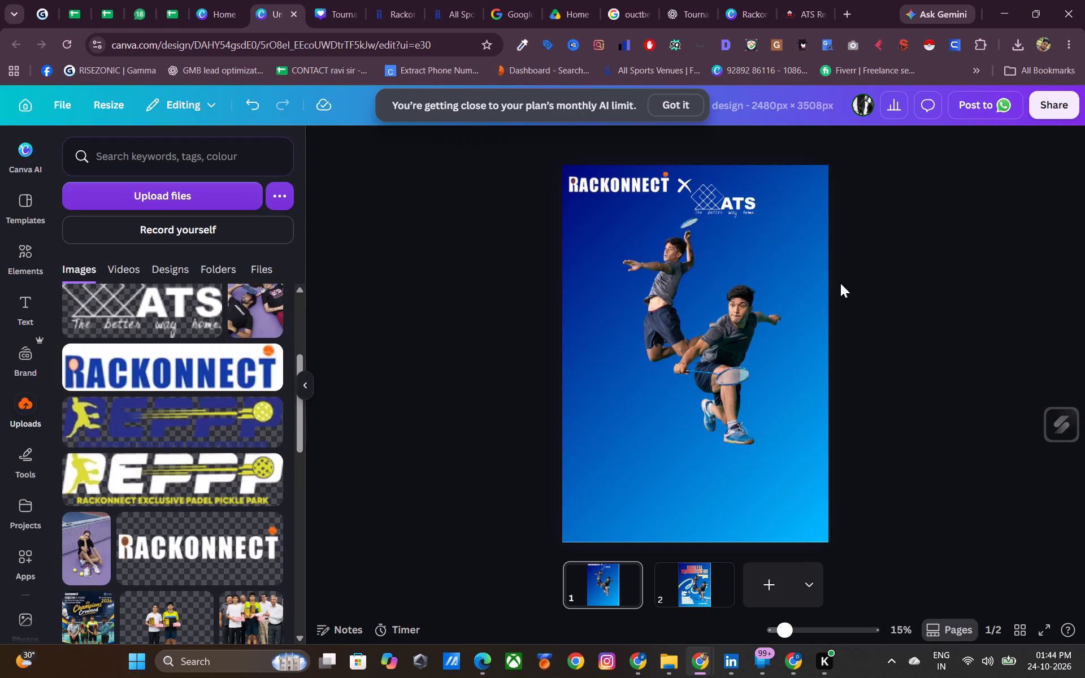
left_click_drag(730, 205, 778, 192)
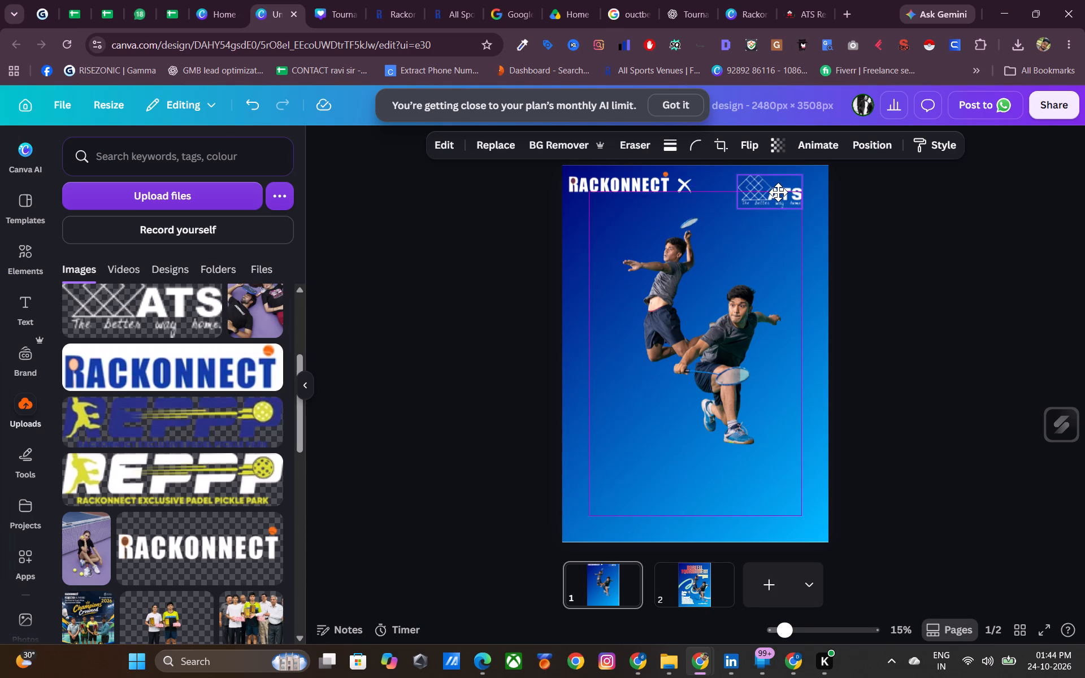
left_click_drag(778, 192, 779, 190)
left_click(901, 272)
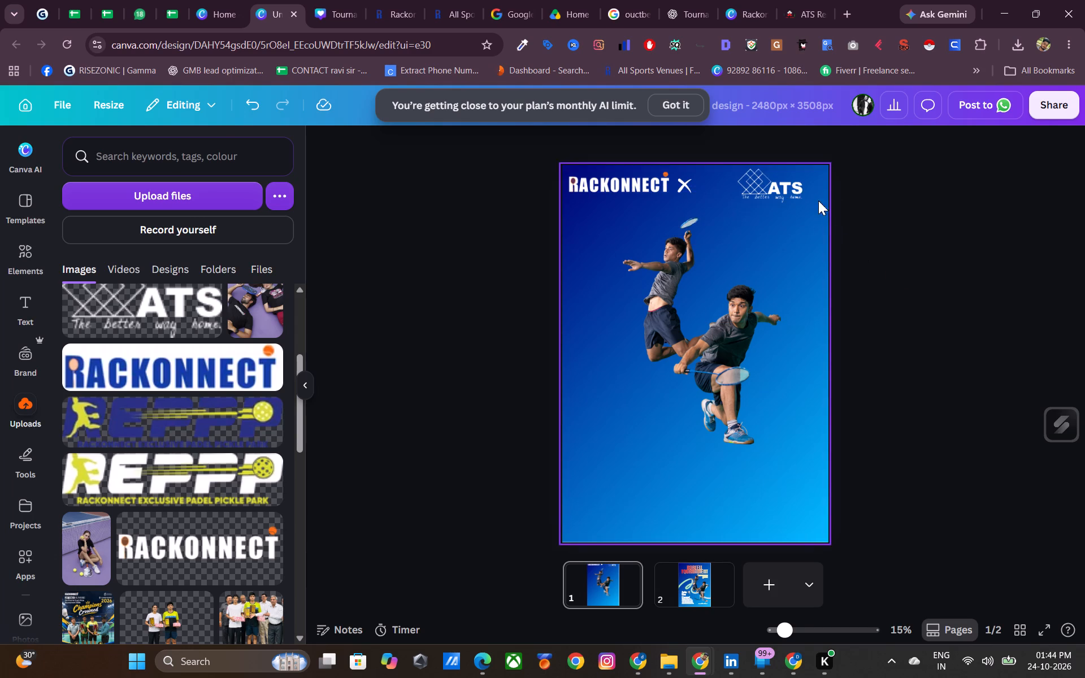
Enlarge the ATS logo slightly to about 722 × 377, extending it towards the poster's right edge.
left_click(791, 193)
left_click_drag(805, 201, 820, 210)
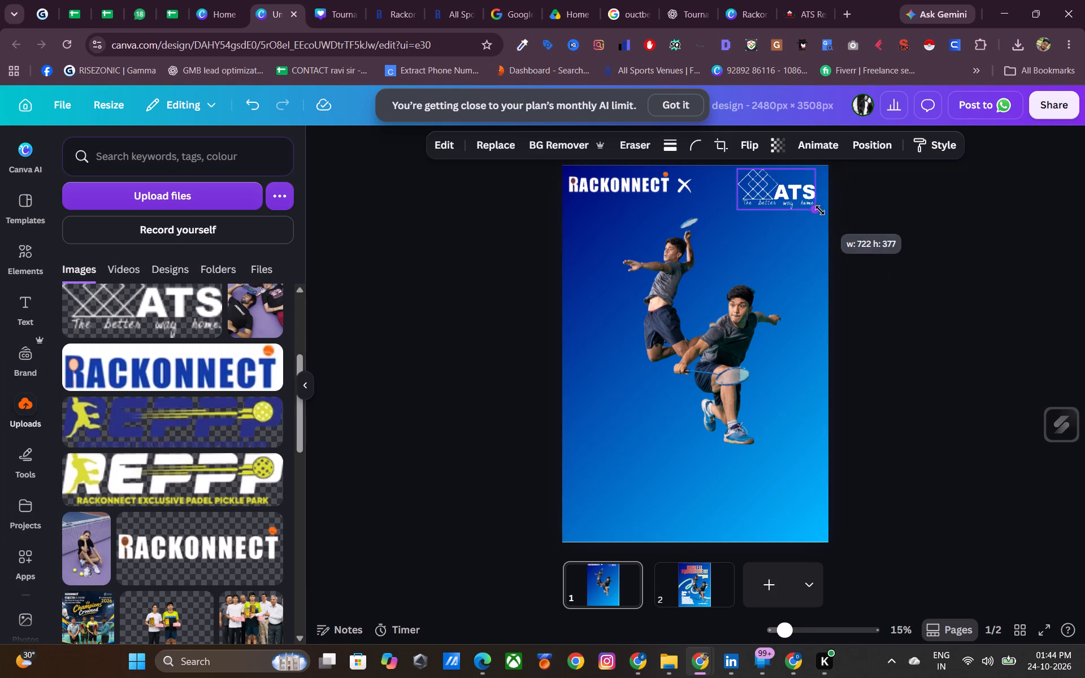
left_click_drag(820, 210, 821, 209)
left_click(933, 291)
Move the white X away from the RACKONNECT logo to the middle of the gap before the ATS logo.
left_click(683, 194)
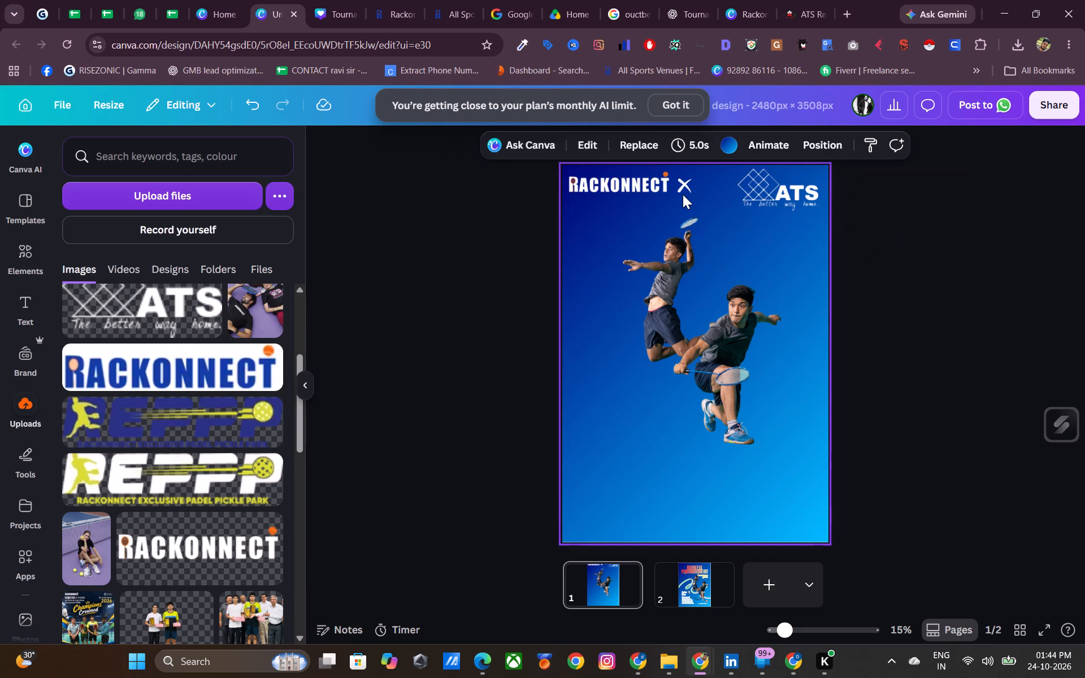
left_click(680, 188)
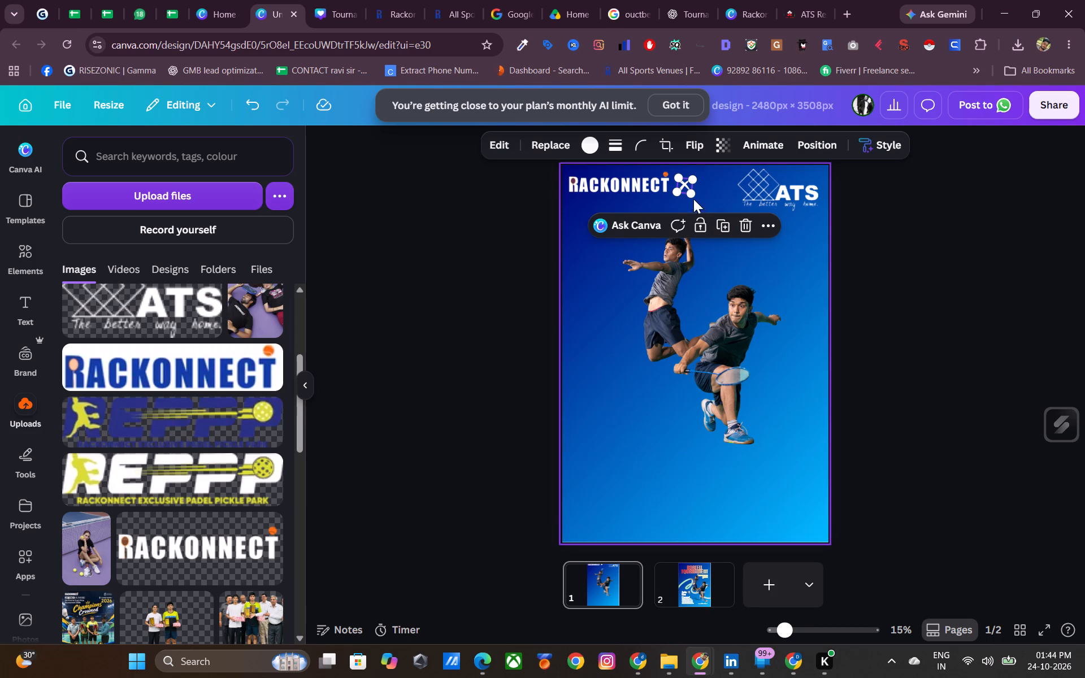
left_click_drag(686, 186, 704, 186)
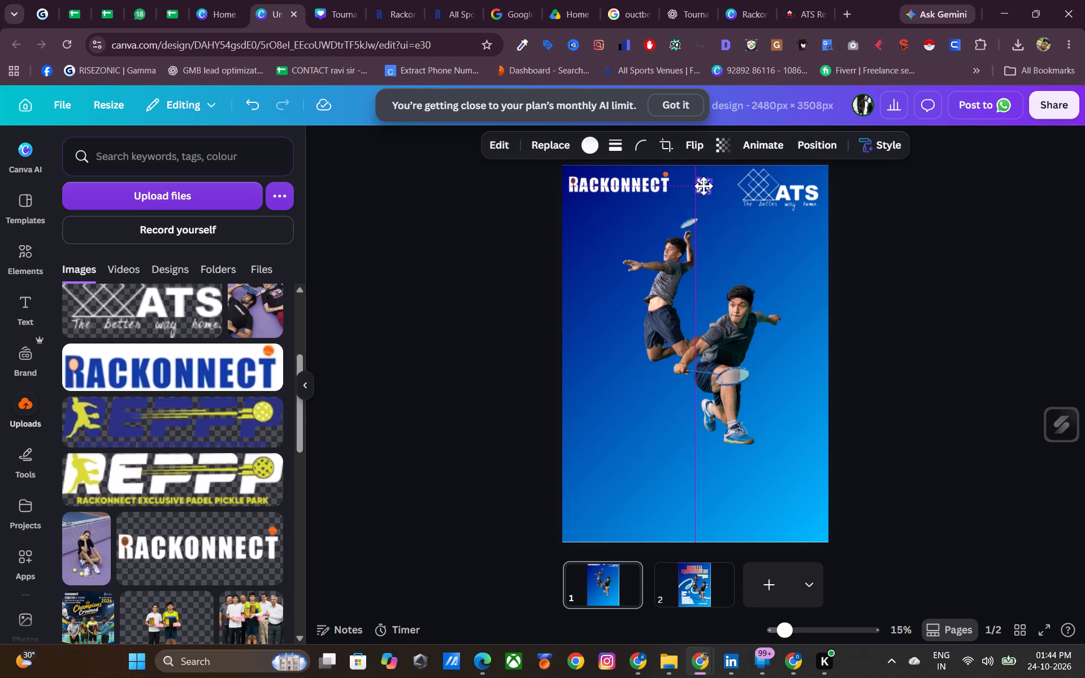
left_click_drag(704, 186, 705, 186)
Nudge the RACKONNECT and ATS logos down slightly to level the header row.
left_click(611, 186)
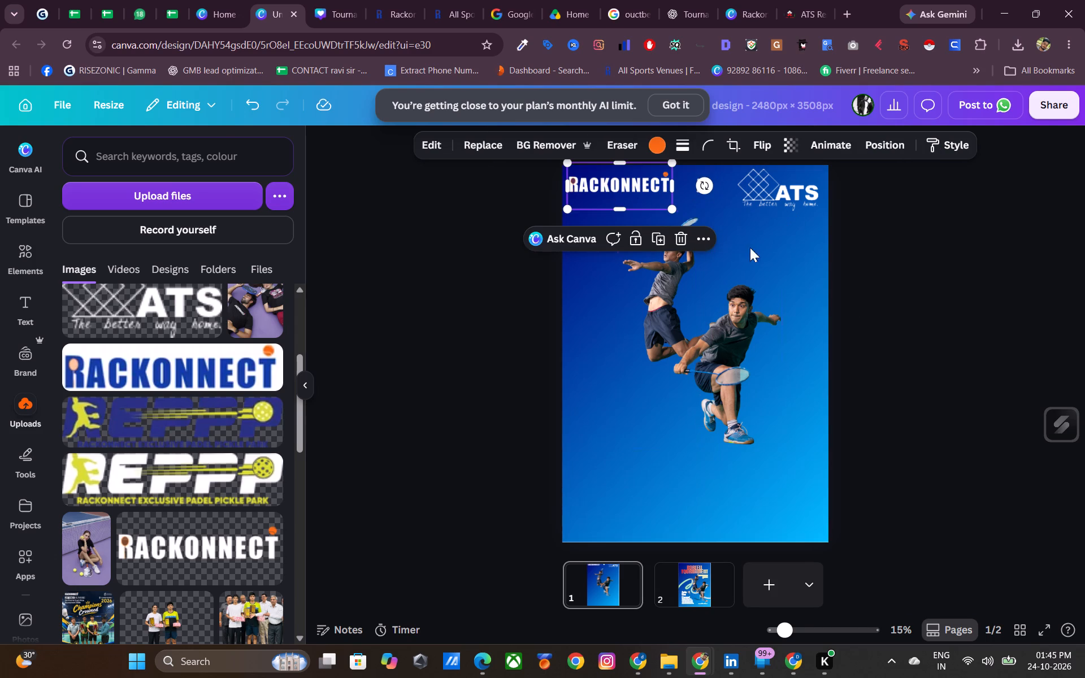
key("Down")
key("Down")
key("Down")
key("Down")
key("Down")
key("Down")
key("Down")
key("Down")
key("Down")
key("Down")
key("Down")
key("Down")
key("Down")
key("Down")
key("Down")
key("Down")
key("Down")
key("Down")
key("Down")
key("Down")
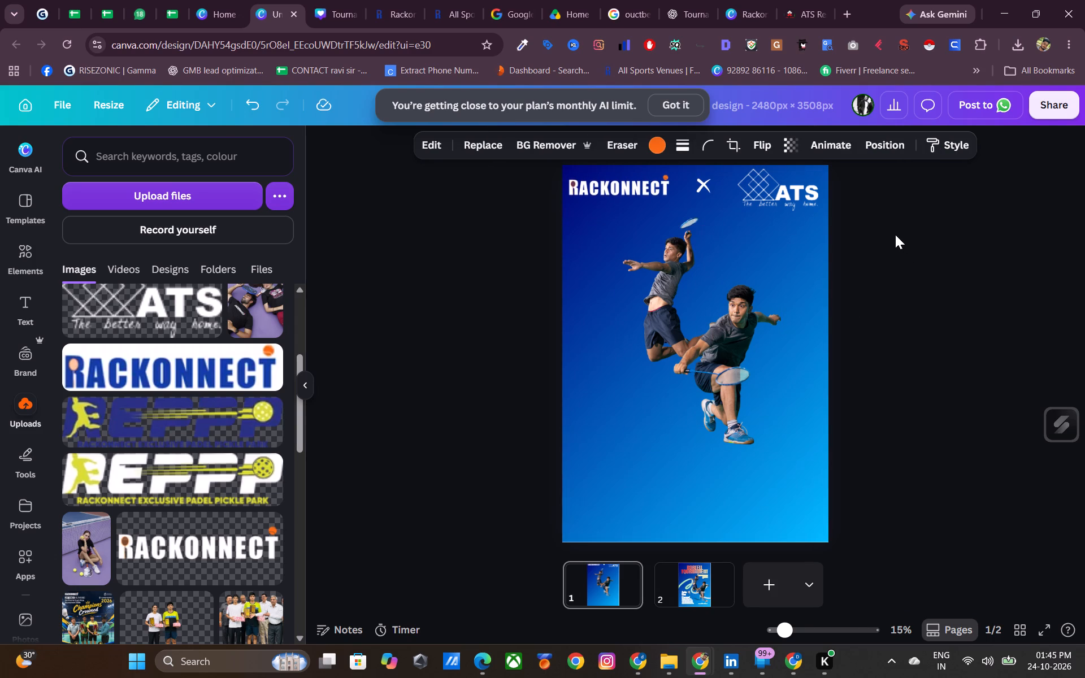
left_click(798, 192)
key("Down")
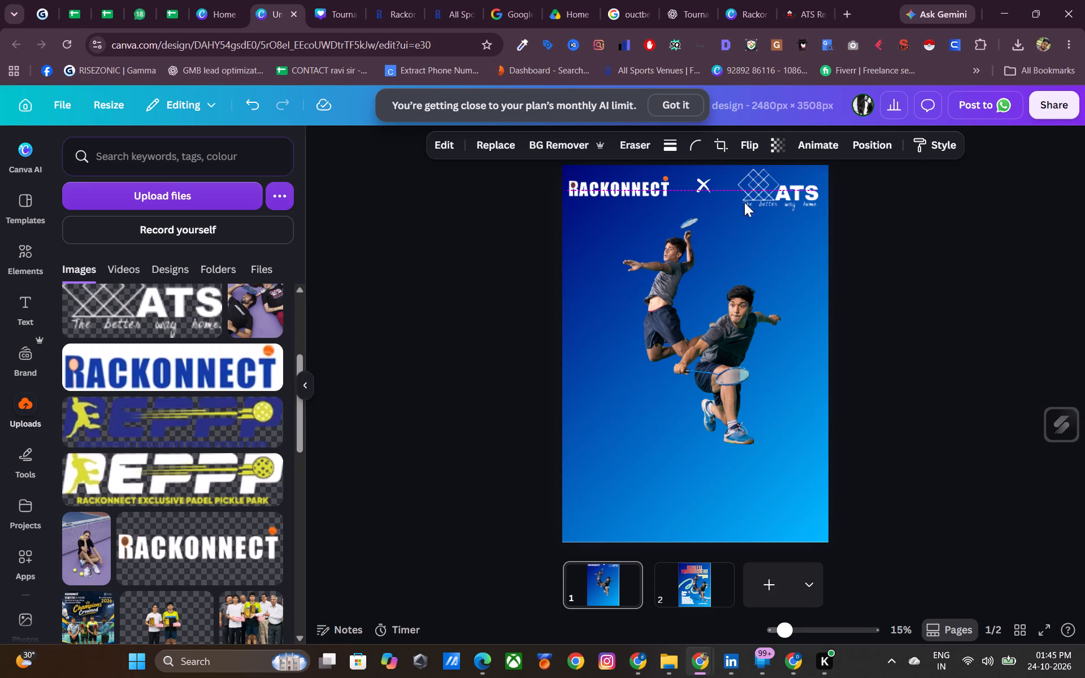
left_click(702, 186)
left_click(903, 289)
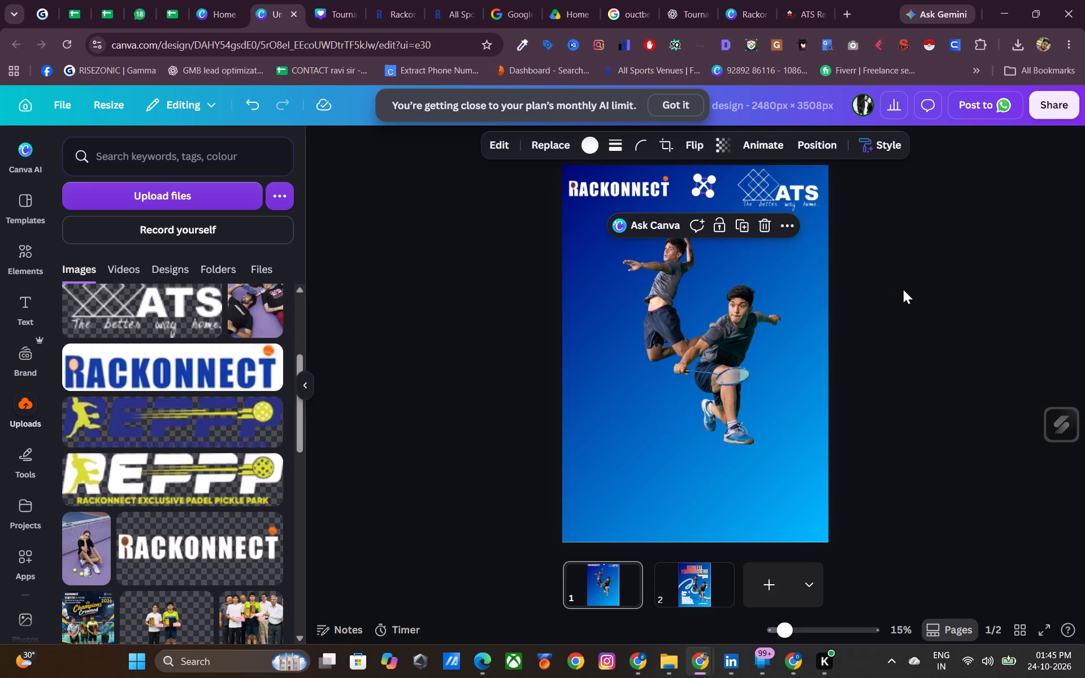
Check the header layout of the Rackonnect × ATS Pristine pickleball poster for reference, and return to the badminton poster.
left_click(749, 8)
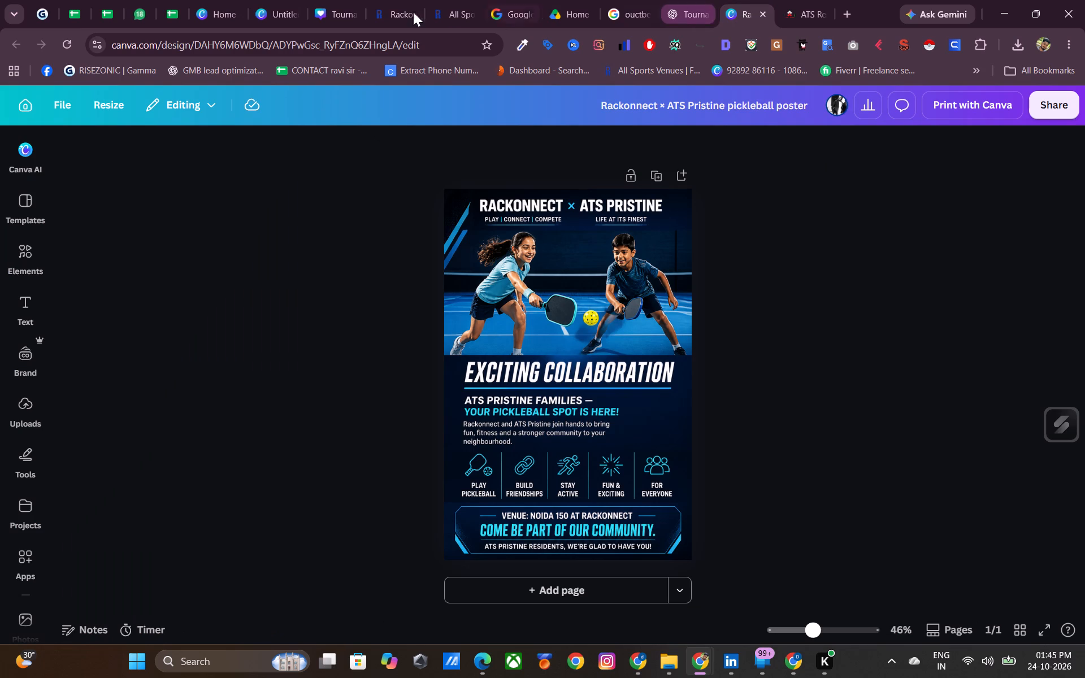
left_click(271, 14)
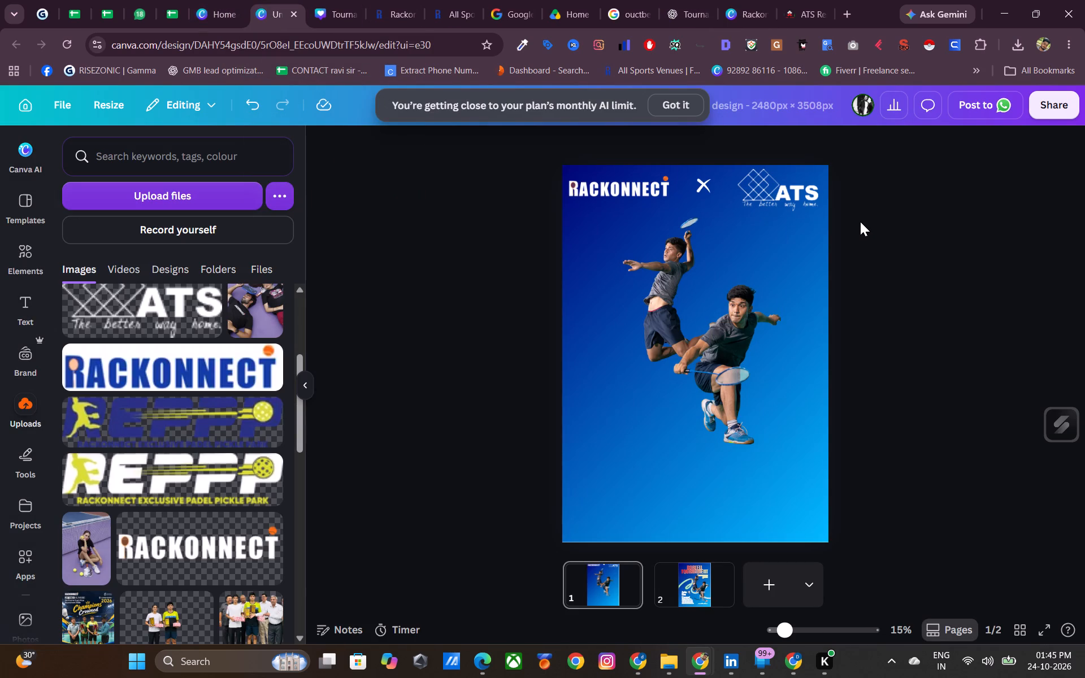
Move the ATS and RACKONNECT logos slightly inward, closer to the white X with roughly even gaps.
left_click(765, 195)
left_click_drag(775, 192, 768, 191)
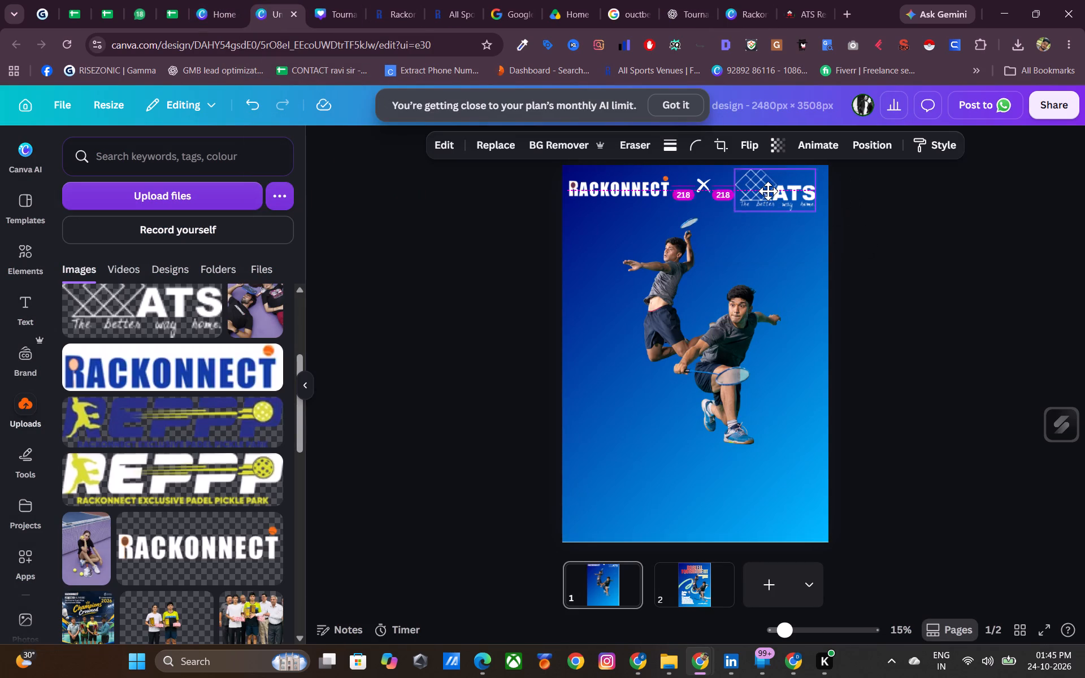
left_click_drag(768, 191, 768, 190)
left_click(618, 191)
left_click_drag(618, 191, 626, 191)
left_click(474, 297)
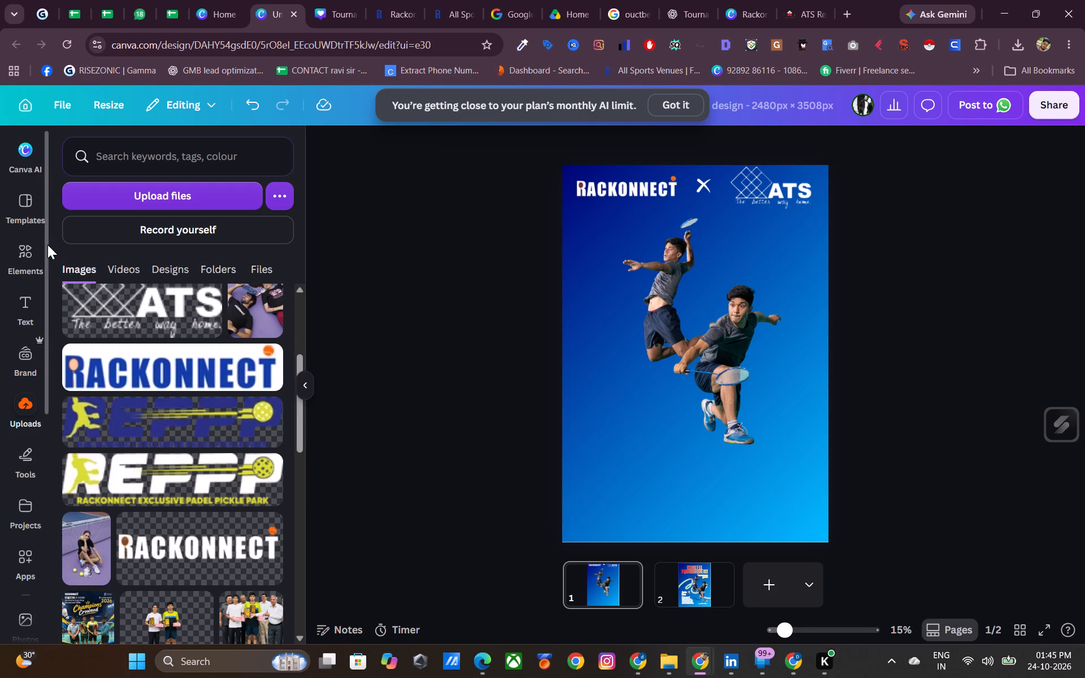
Search the design elements for "badminton net".
left_click(27, 259)
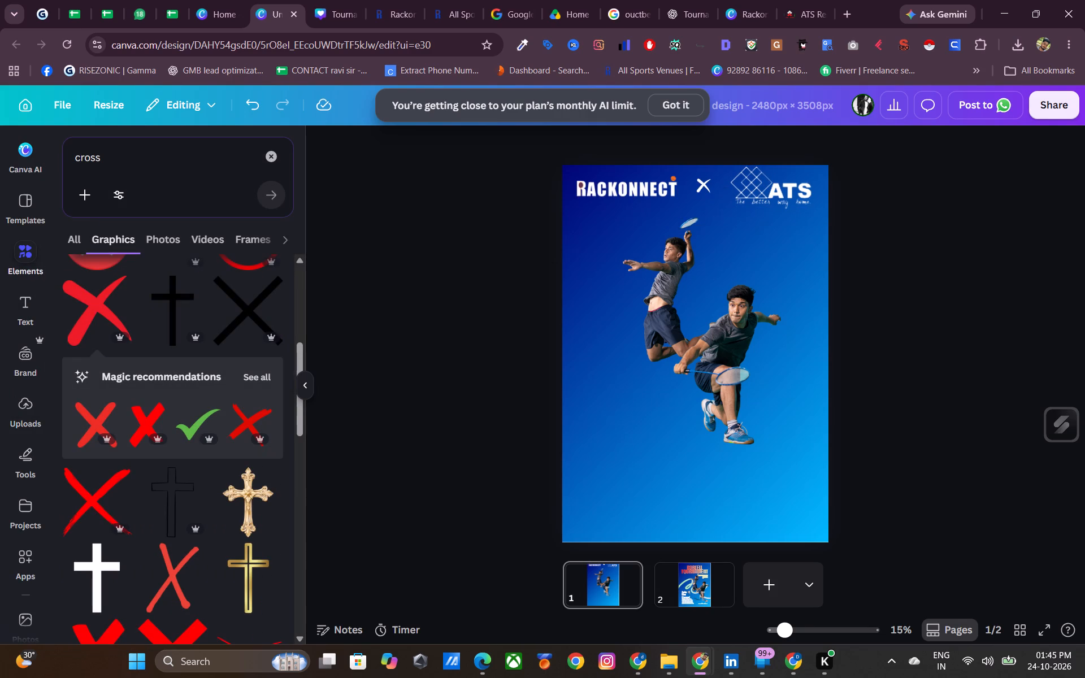
left_click(275, 158)
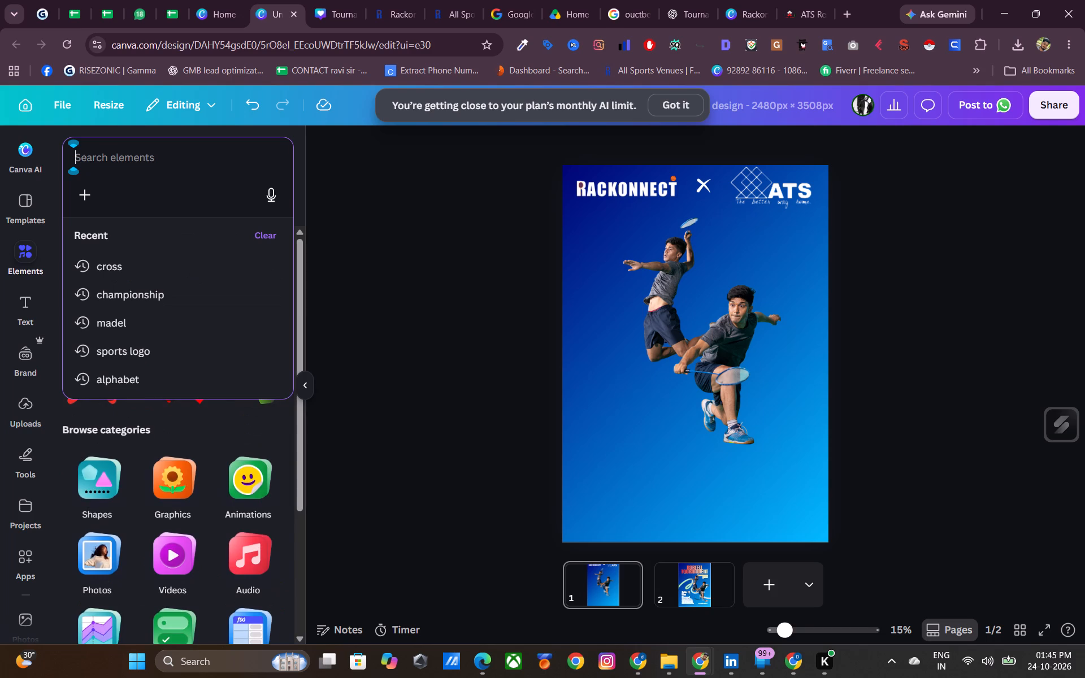
type("badm")
type("inton net")
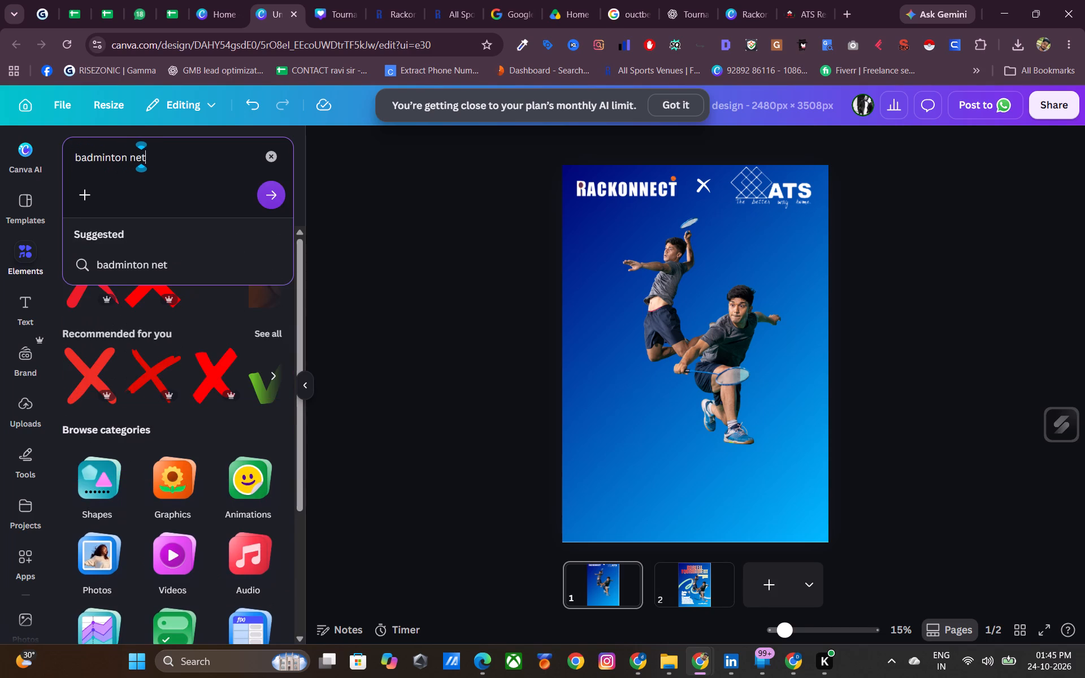
key("space")
key("Return")
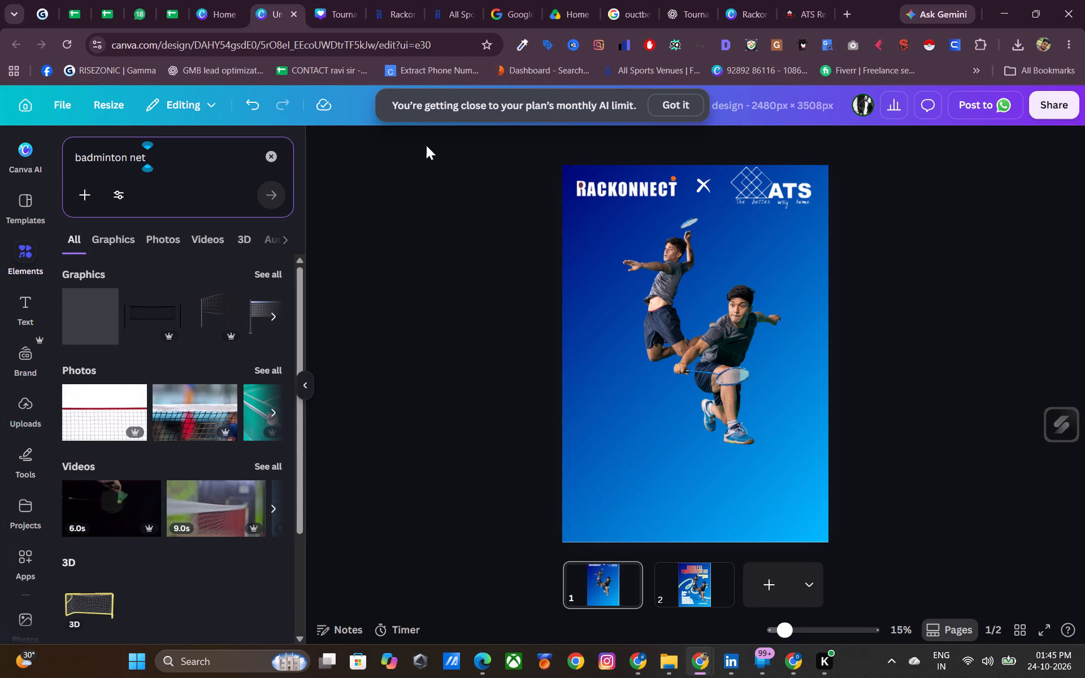
Open Pinterest in a new browser tab and search it for "badminton collabe".
left_click(853, 19)
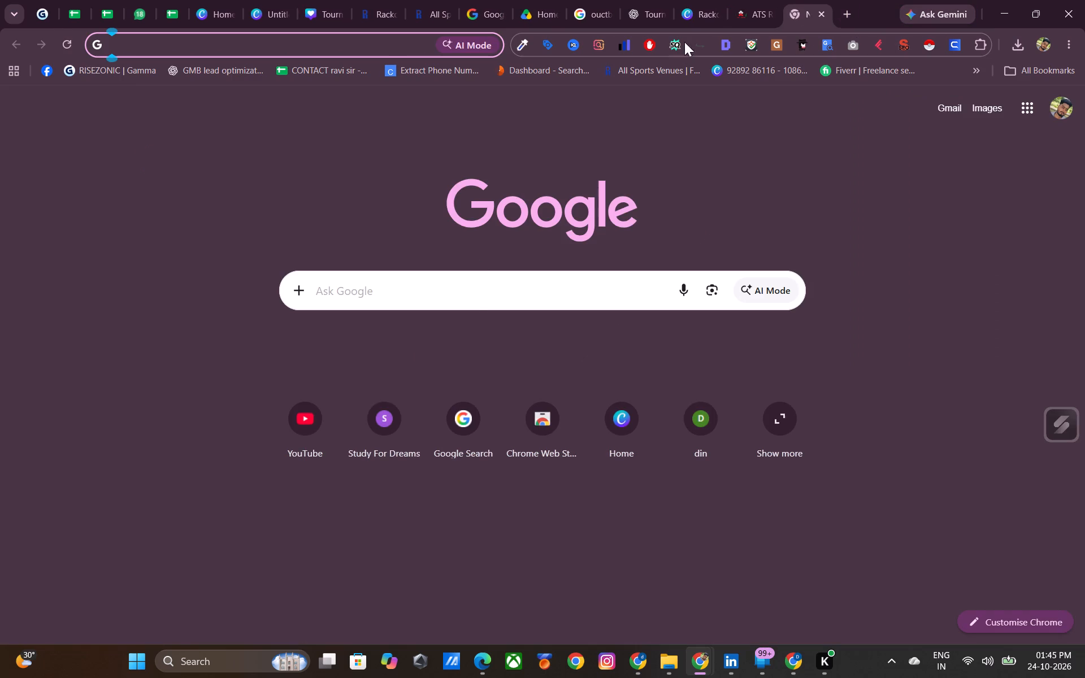
left_click(431, 310)
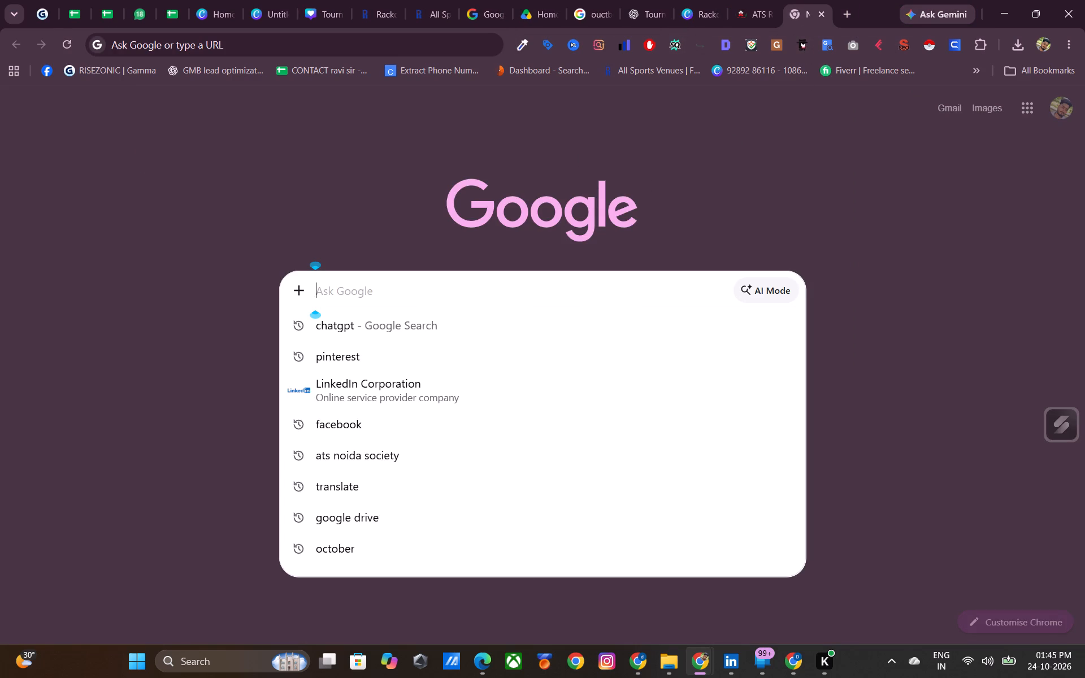
left_click(407, 349)
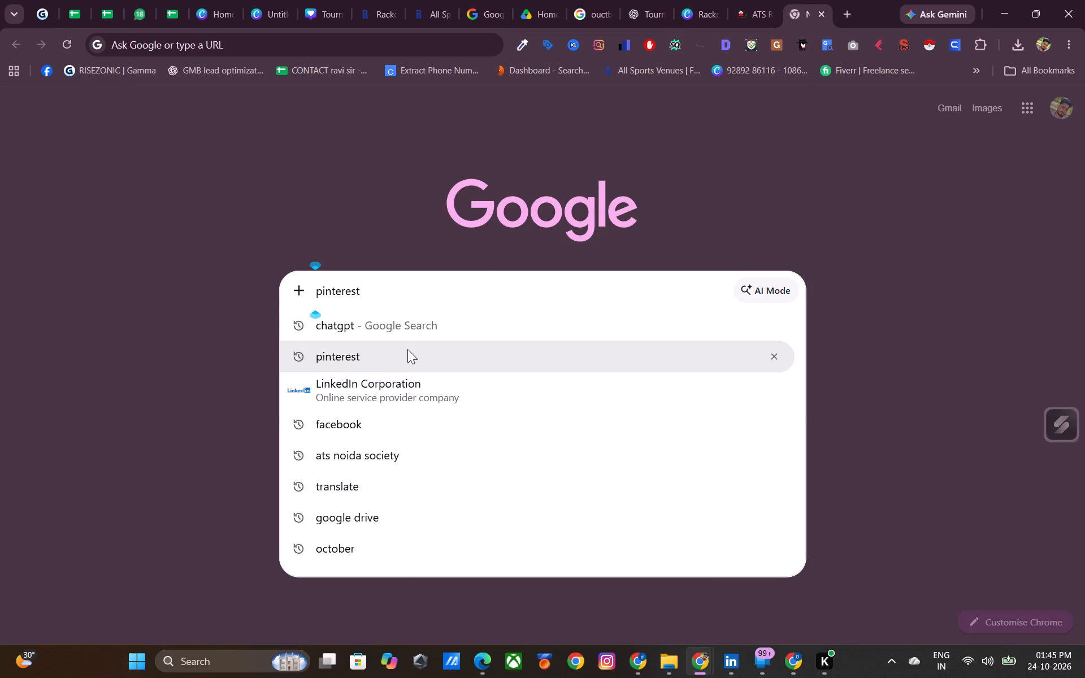
left_click(156, 306)
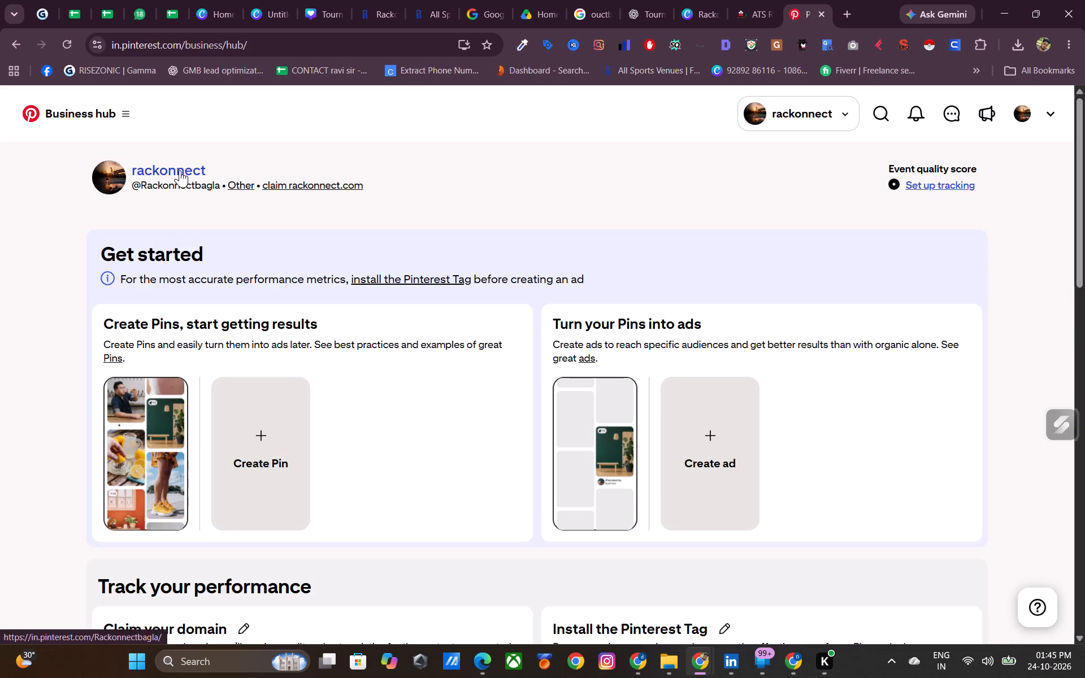
left_click(891, 111)
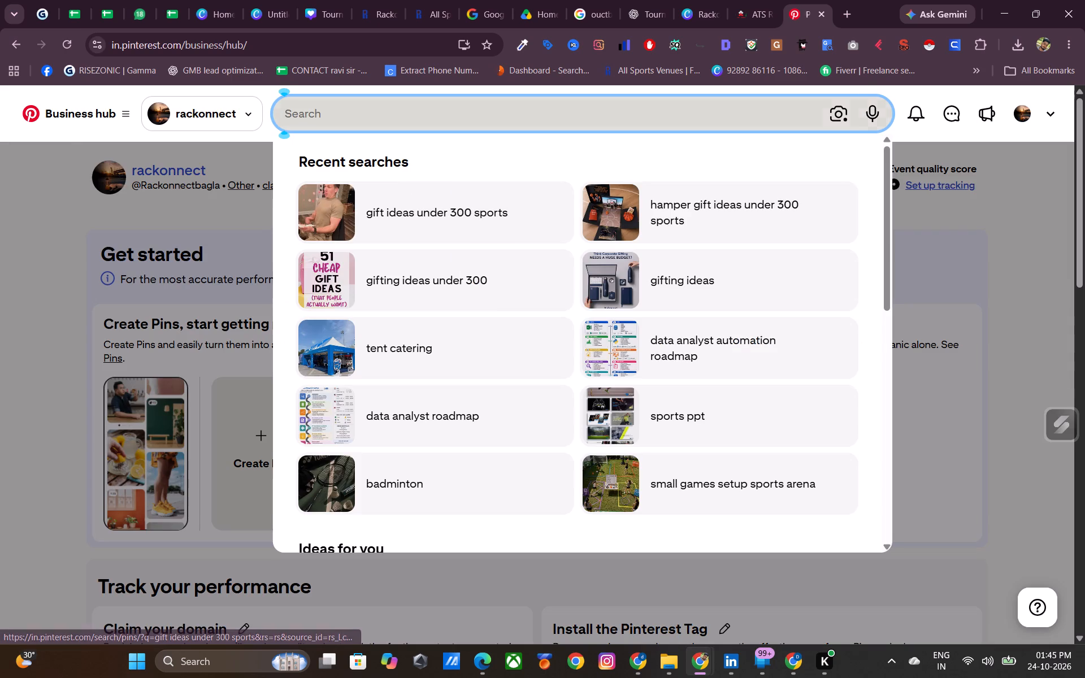
type("badminton collabe")
key("space")
key("Return")
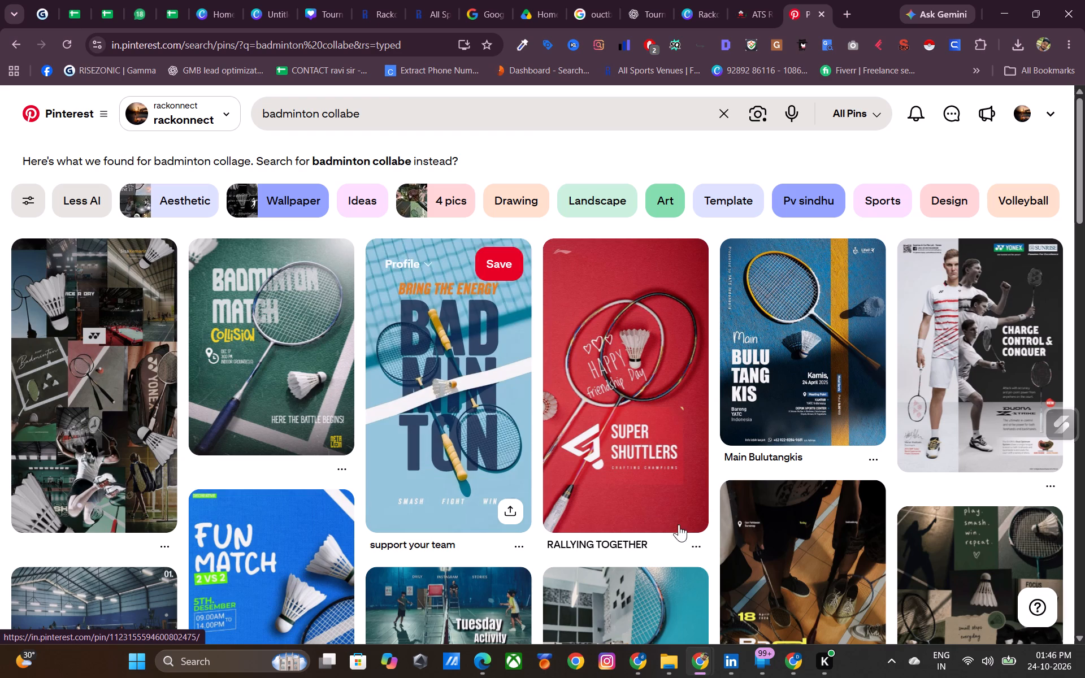
Browse the Pinterest "badminton collabe" results for poster layouts, player compositions and backgrounds to use as inspiration.
scroll(830, 555, "down", 1)
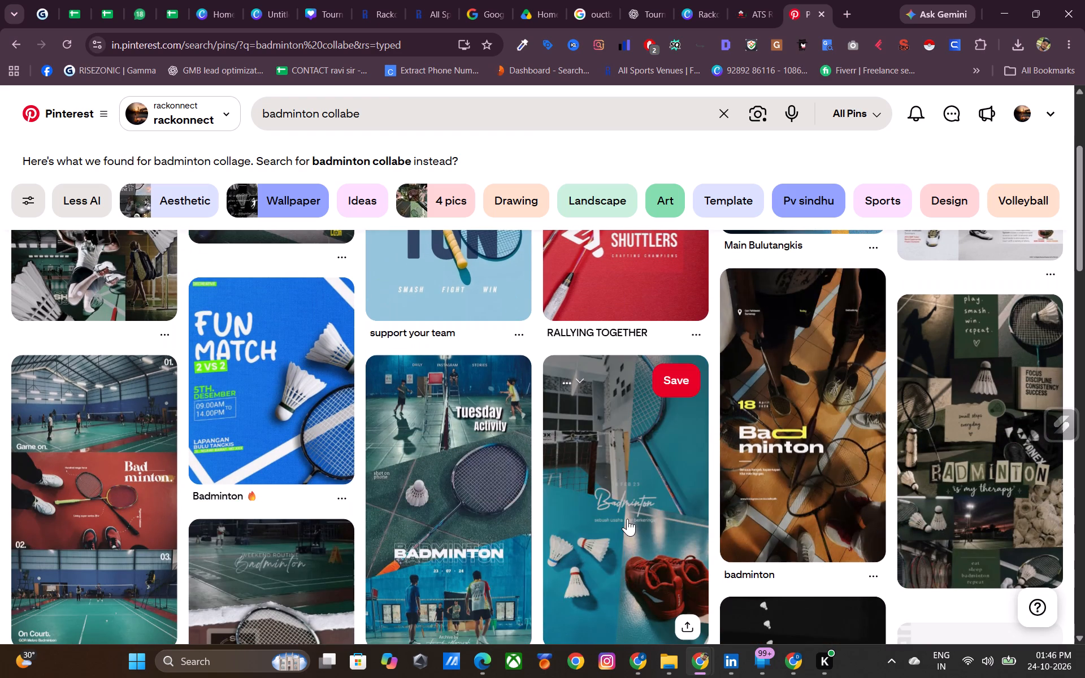
scroll(630, 519, "down", 2)
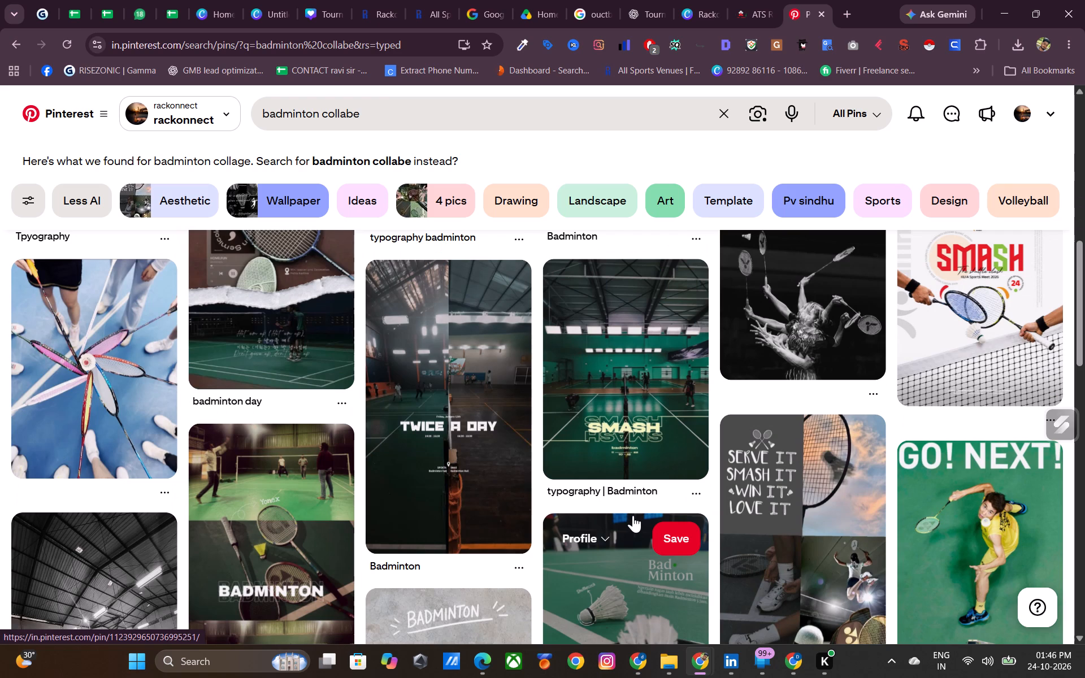
scroll(636, 515, "down", 1)
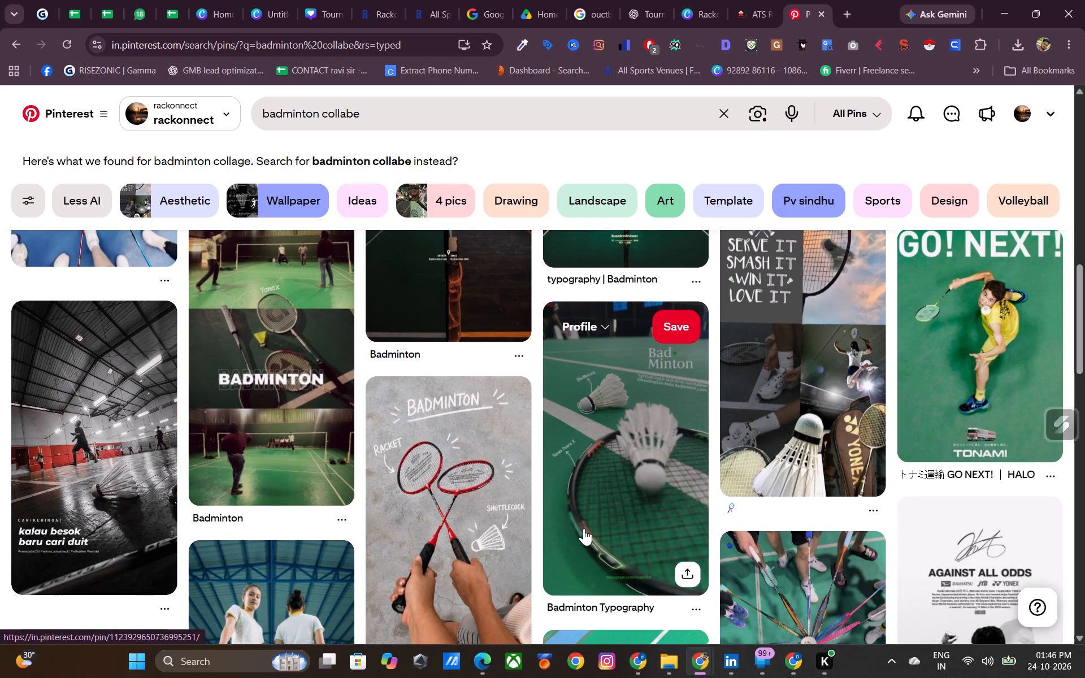
scroll(585, 528, "down", 2)
scroll(586, 526, "up", 1)
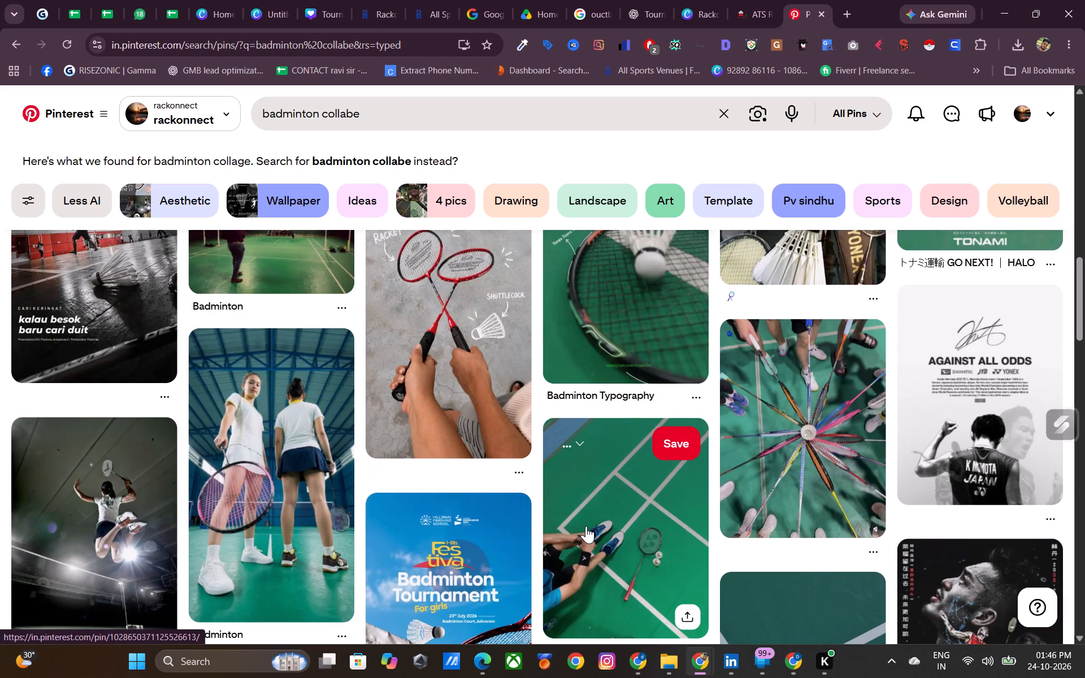
scroll(586, 526, "down", 1)
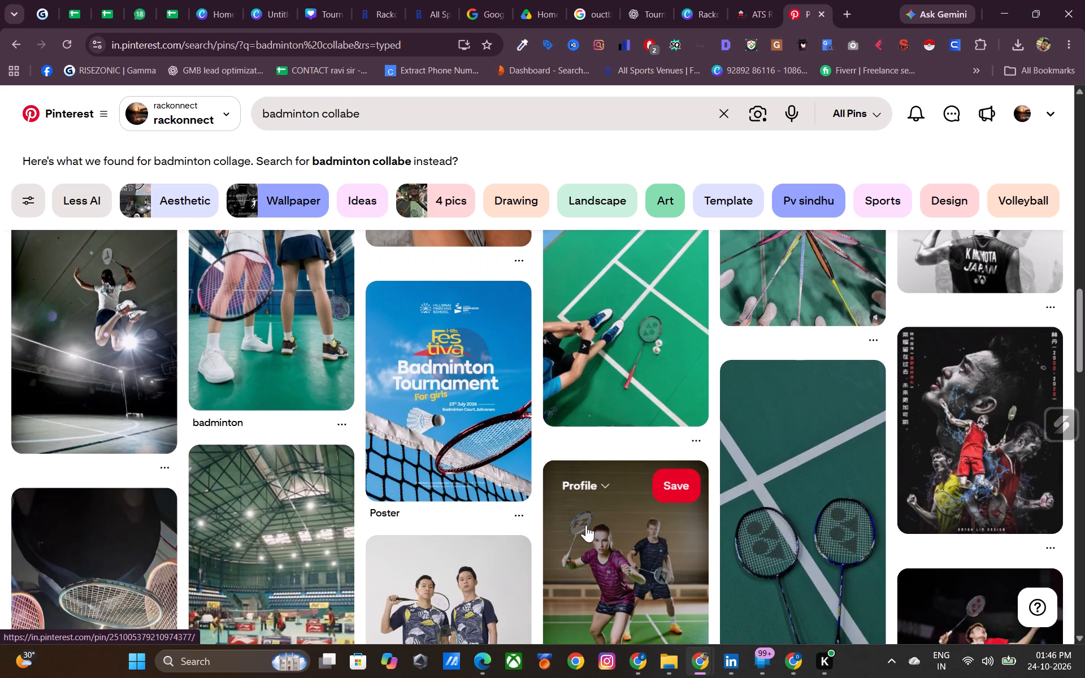
scroll(615, 521, "down", 1)
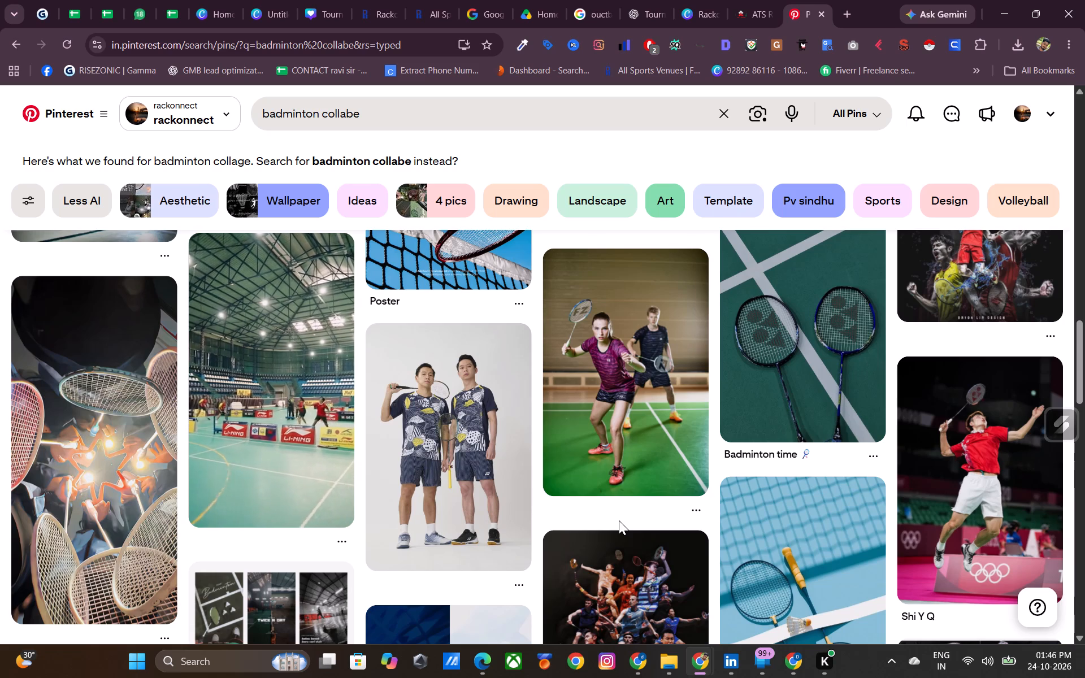
scroll(619, 520, "down", 1)
scroll(644, 505, "up", 1)
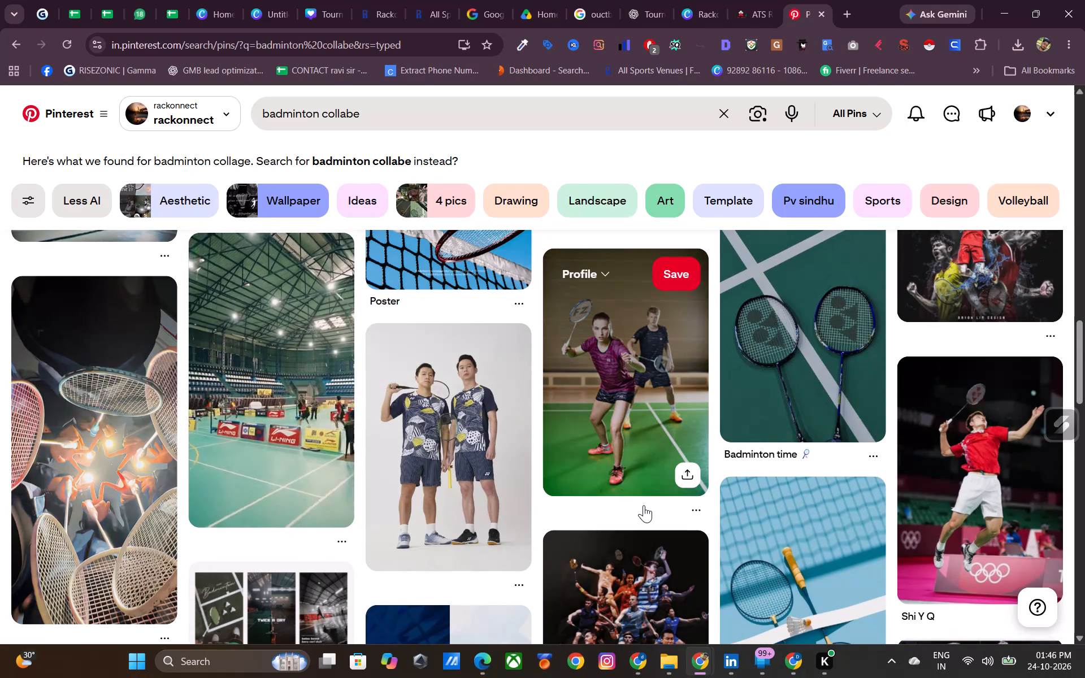
scroll(644, 505, "down", 3)
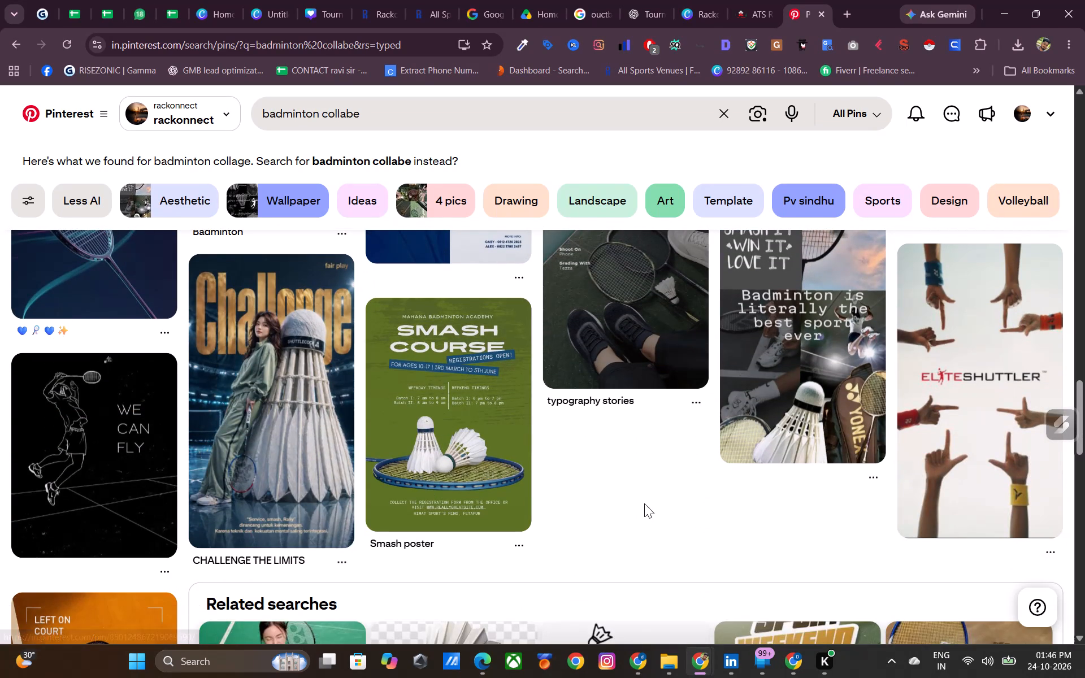
scroll(644, 503, "down", 1)
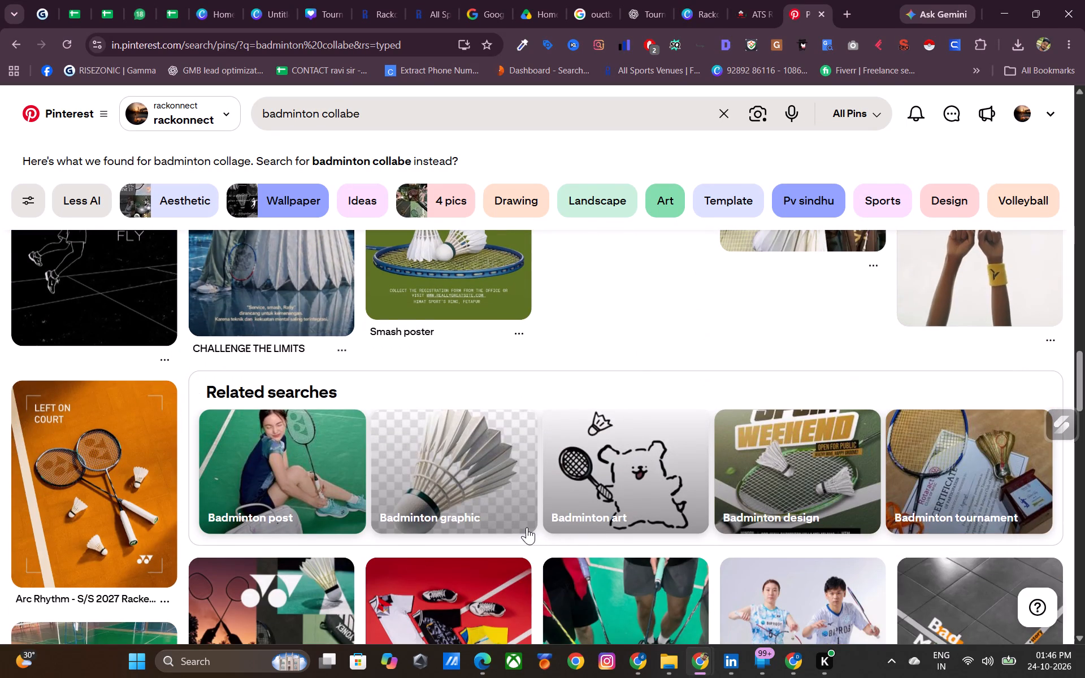
scroll(533, 524, "down", 1)
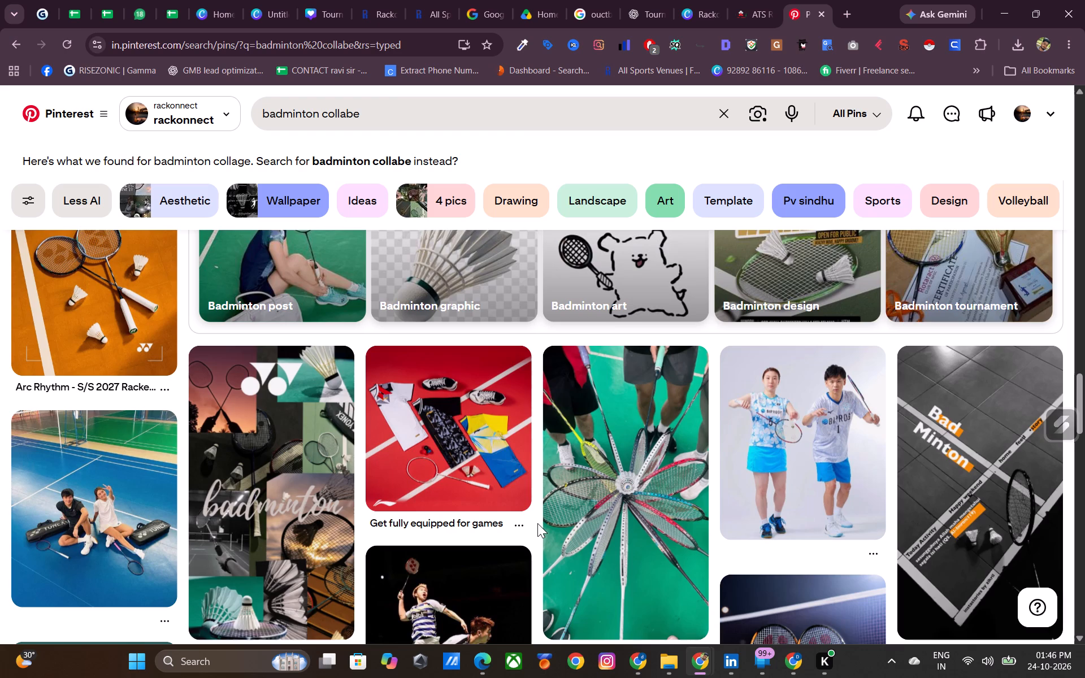
scroll(537, 523, "down", 3)
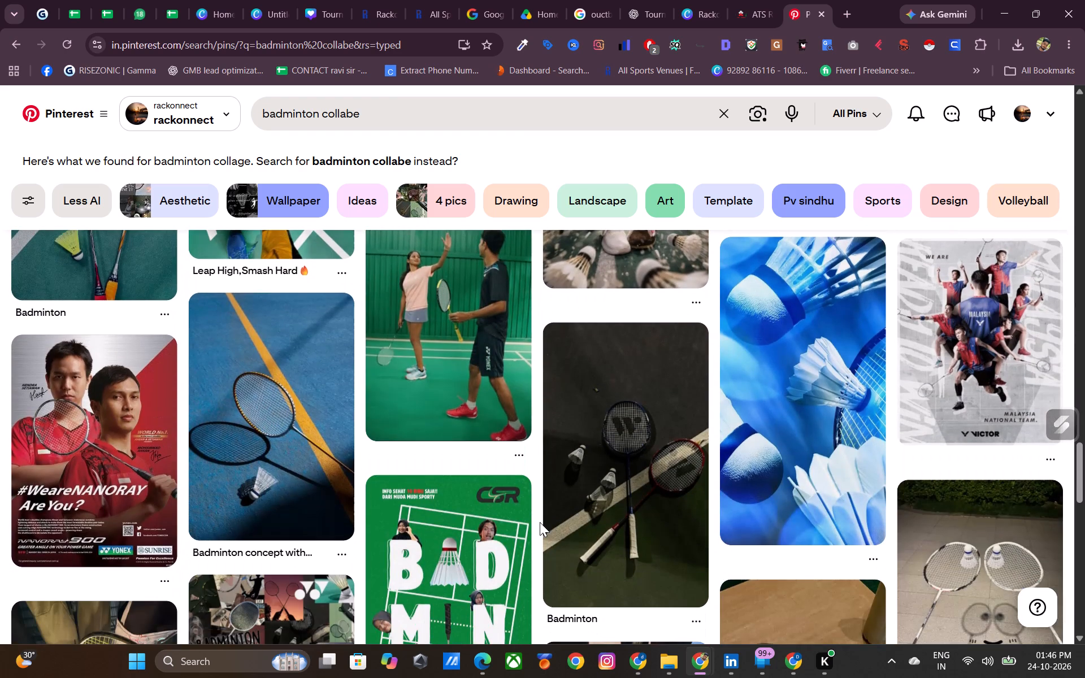
scroll(541, 521, "up", 1)
scroll(541, 521, "down", 1)
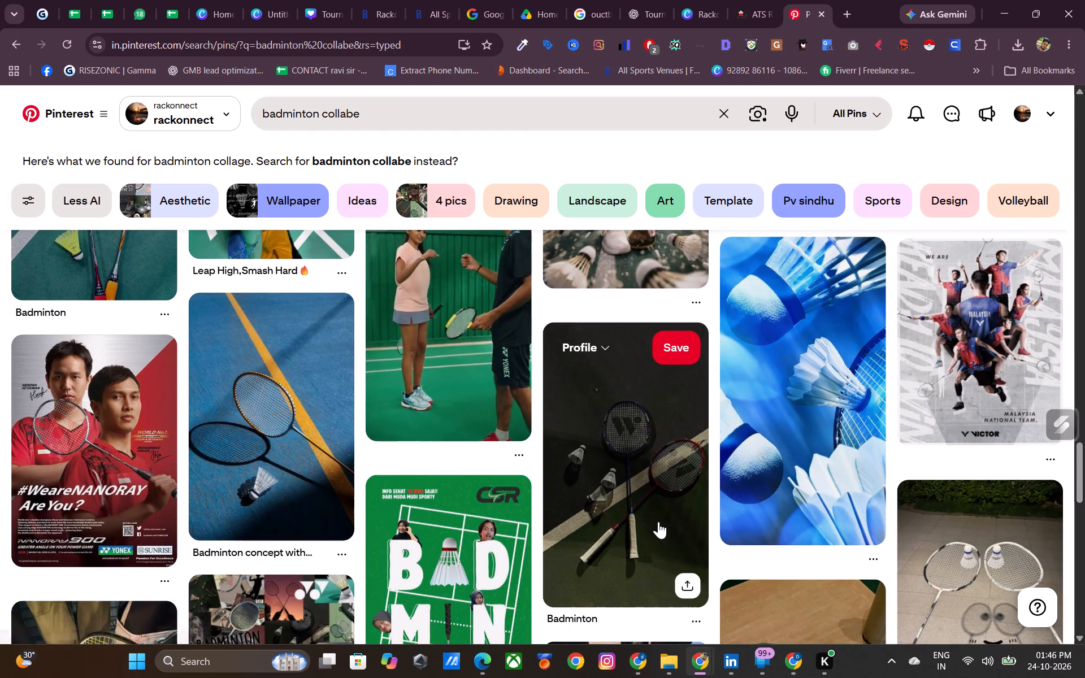
scroll(659, 523, "down", 2)
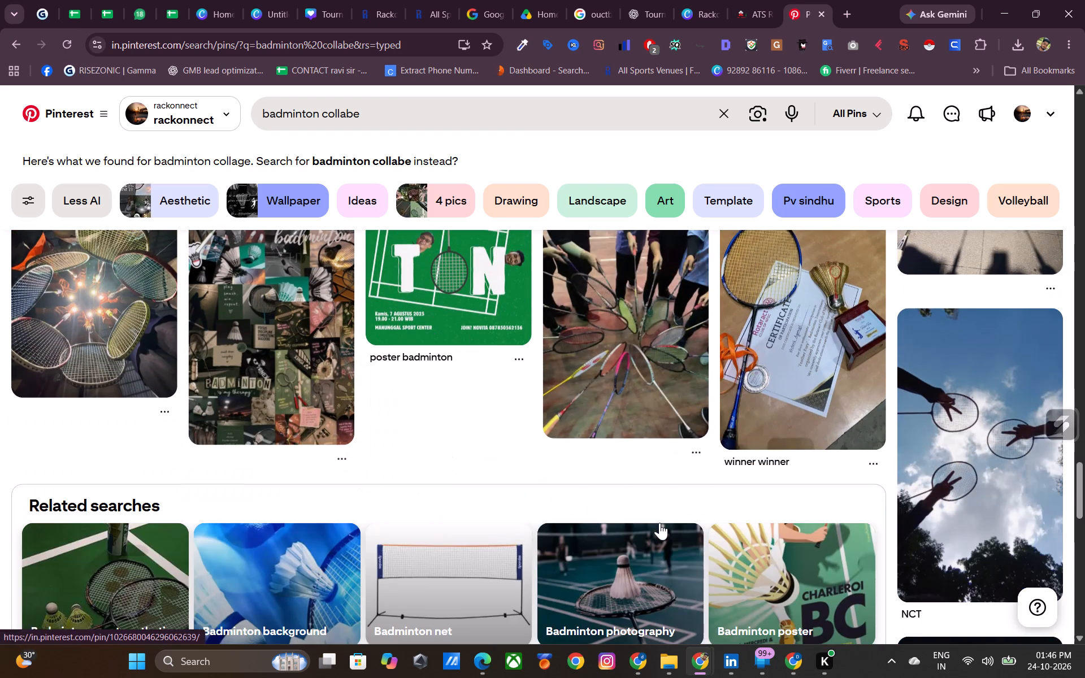
scroll(659, 524, "down", 2)
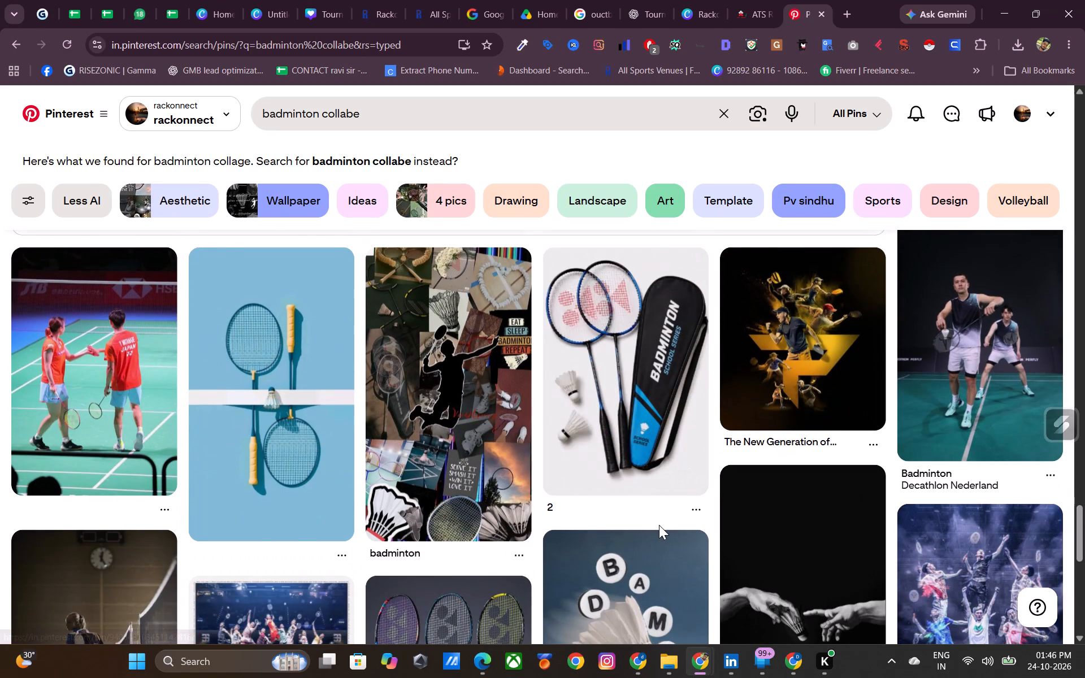
scroll(659, 525, "down", 3)
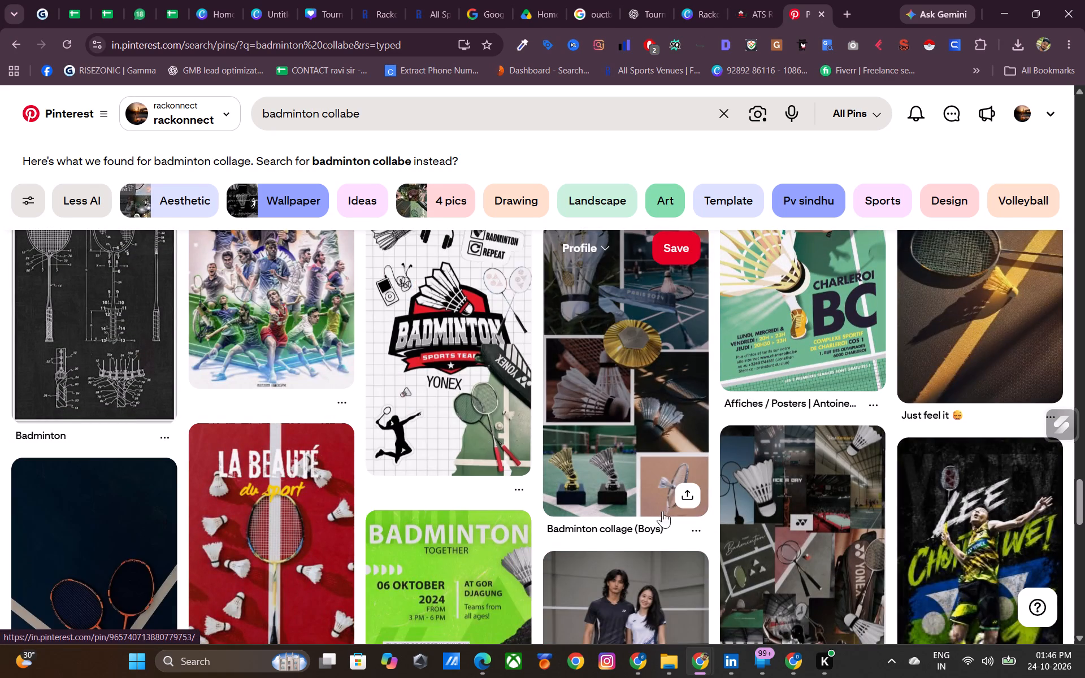
scroll(652, 473, "down", 1)
scroll(417, 399, "down", 2)
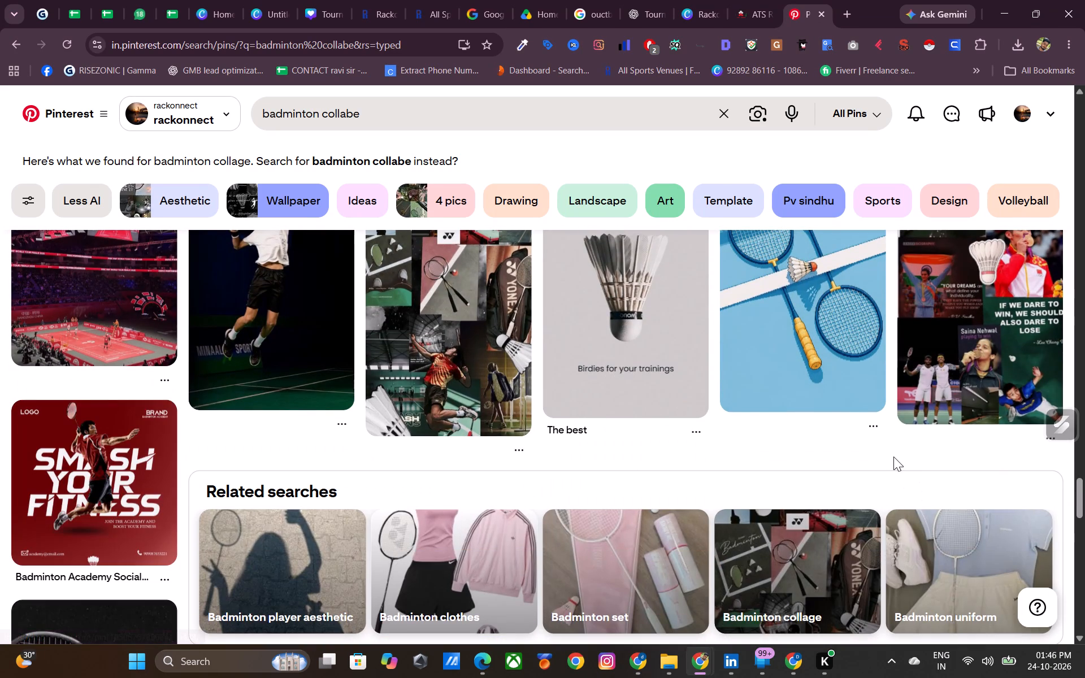
scroll(893, 455, "down", 3)
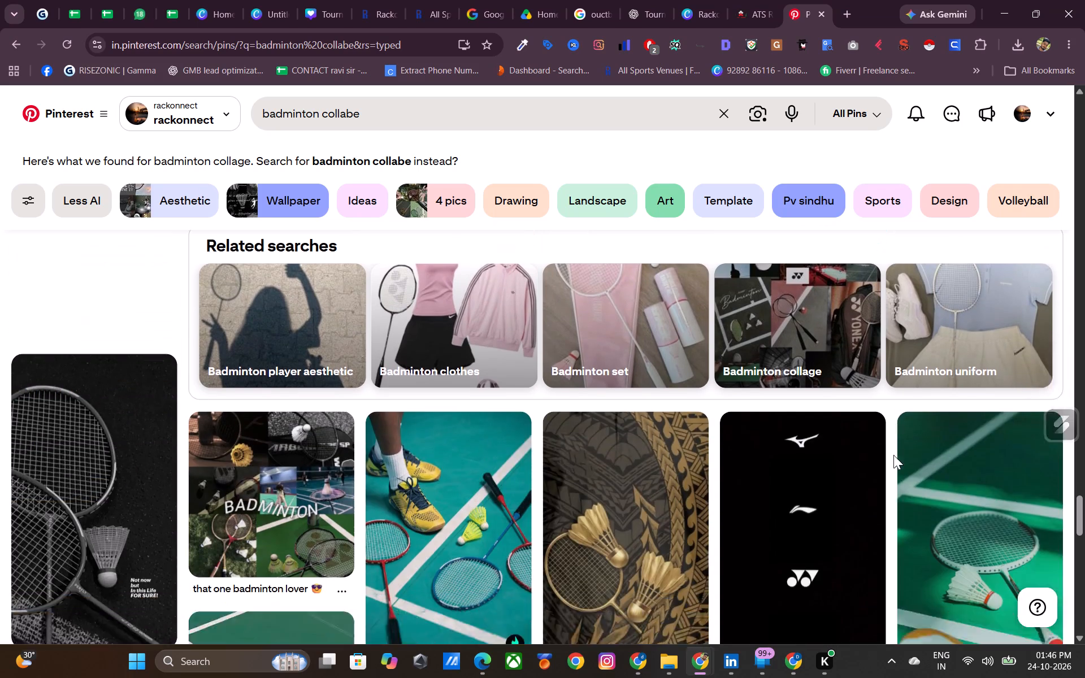
scroll(607, 476, "down", 1)
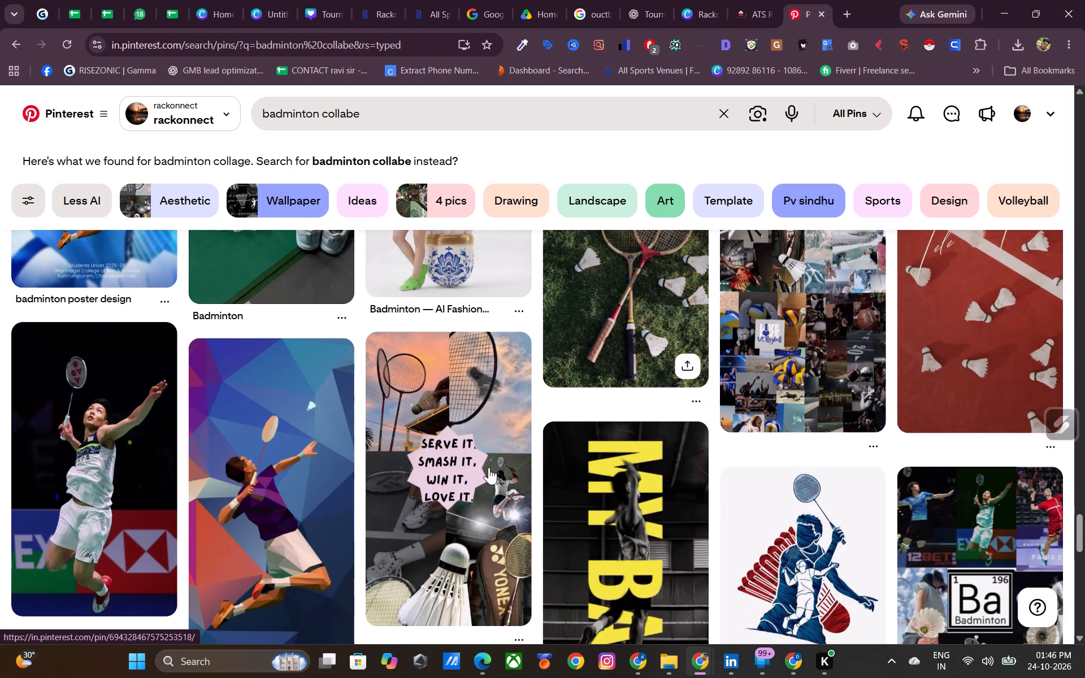
scroll(367, 483, "down", 1)
scroll(627, 444, "down", 1)
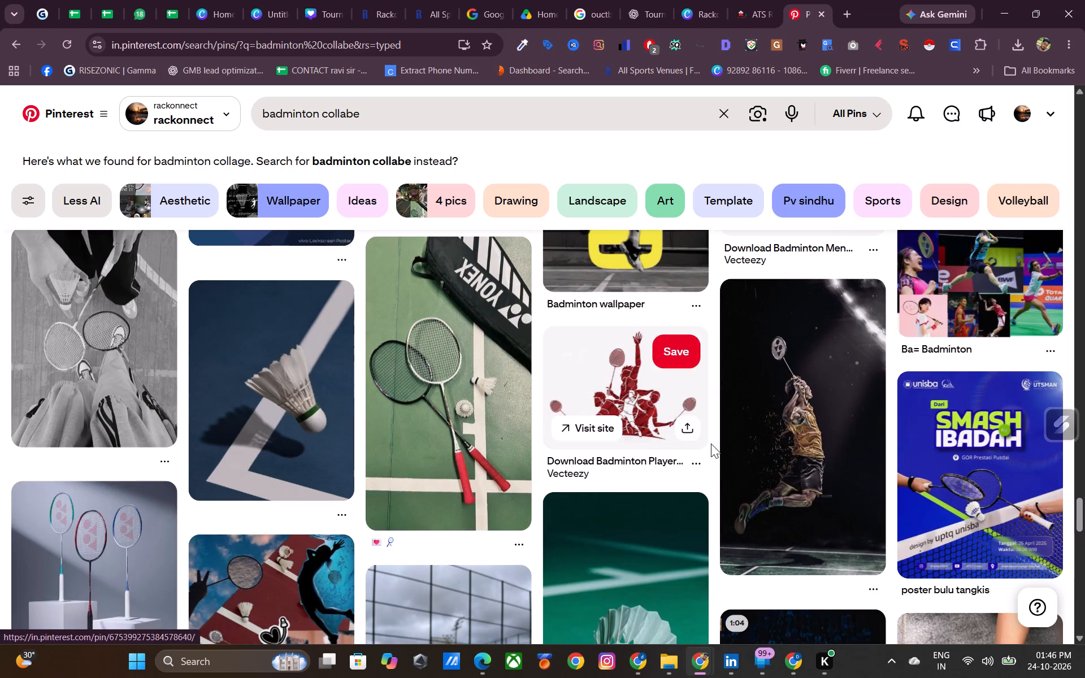
Review the Rackonnect × ATS Pristine pickleball poster in Canva for its player scene and court background.
left_click(705, 15)
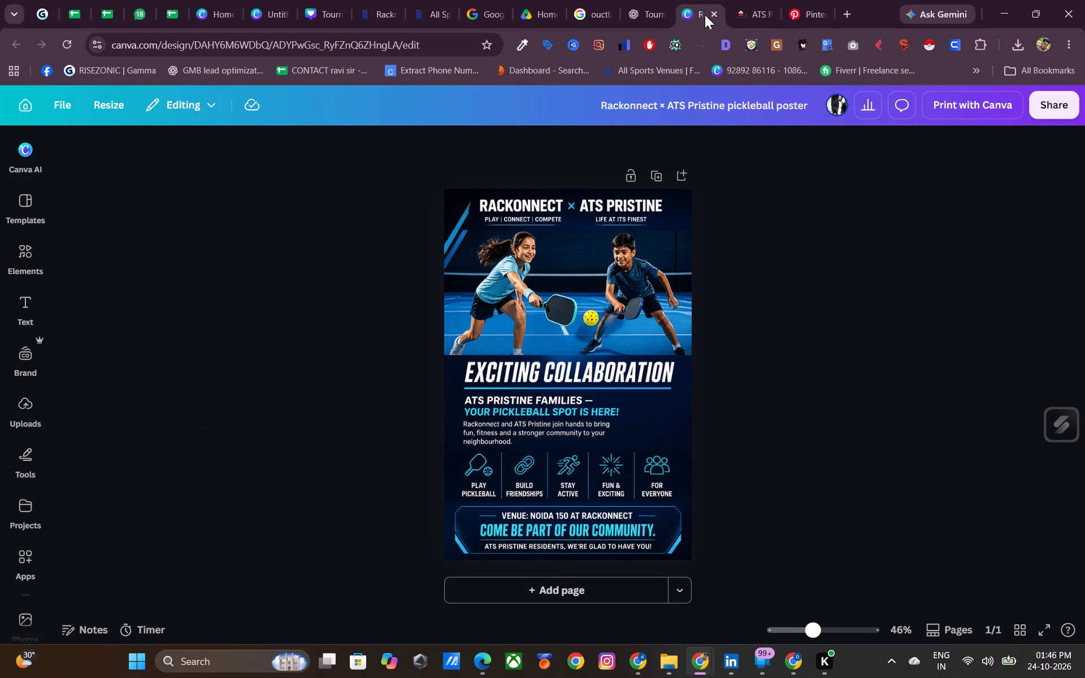
left_click(795, 430)
In the badminton poster, add the indoor court photo with teal floor and blue walls from the "badminton net" photo results.
left_click(270, 10)
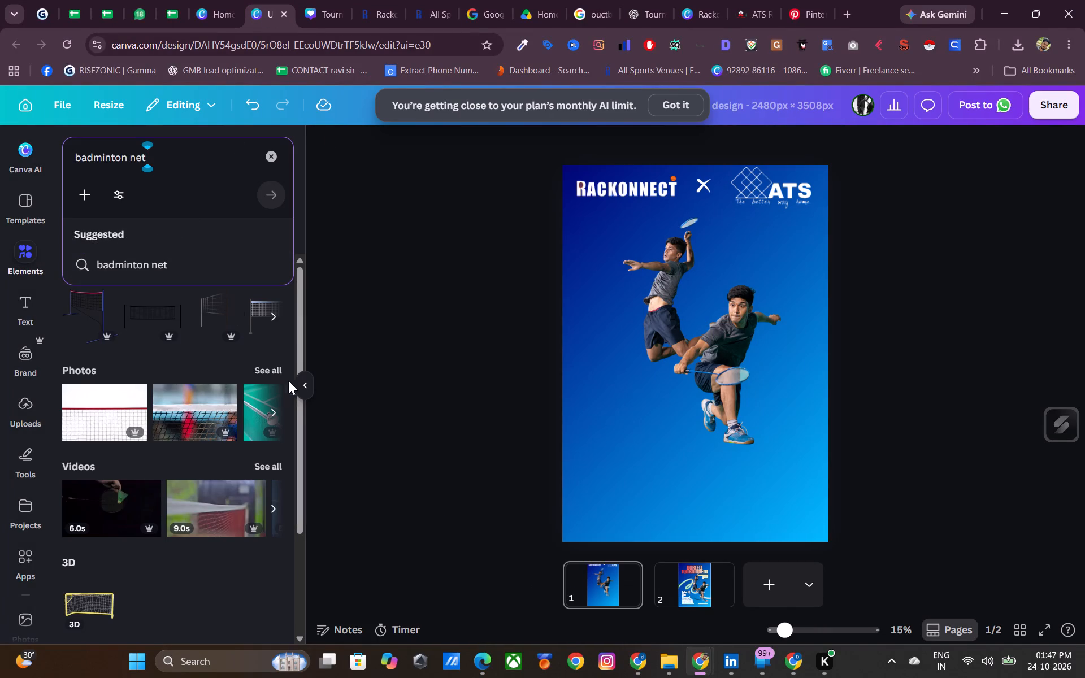
left_click(256, 368)
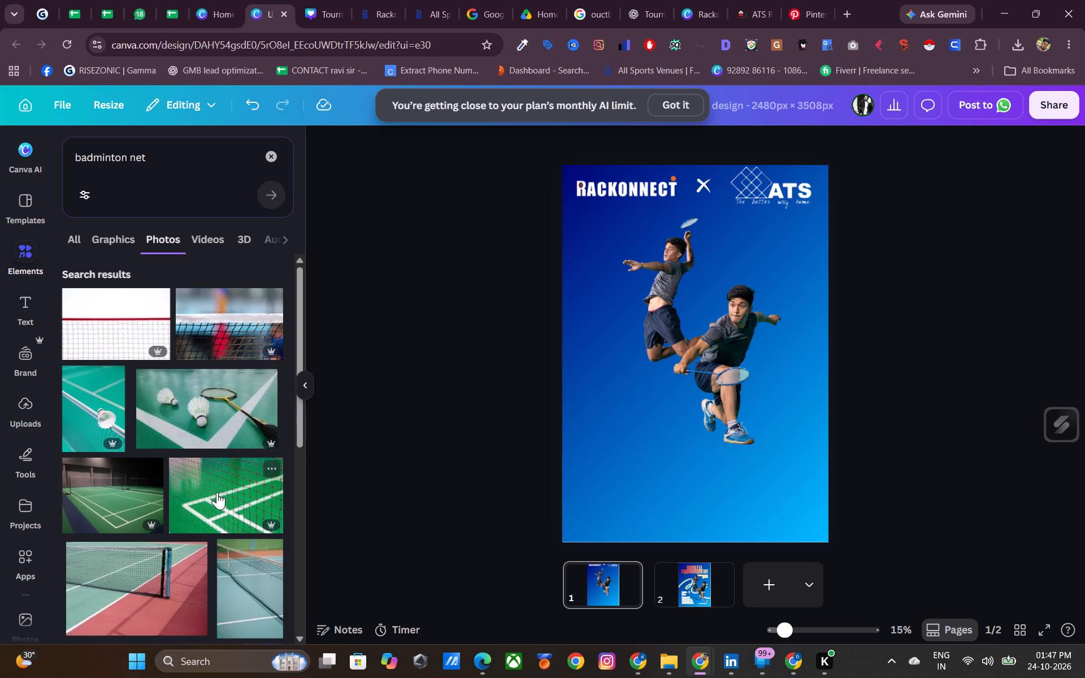
scroll(207, 528, "down", 1)
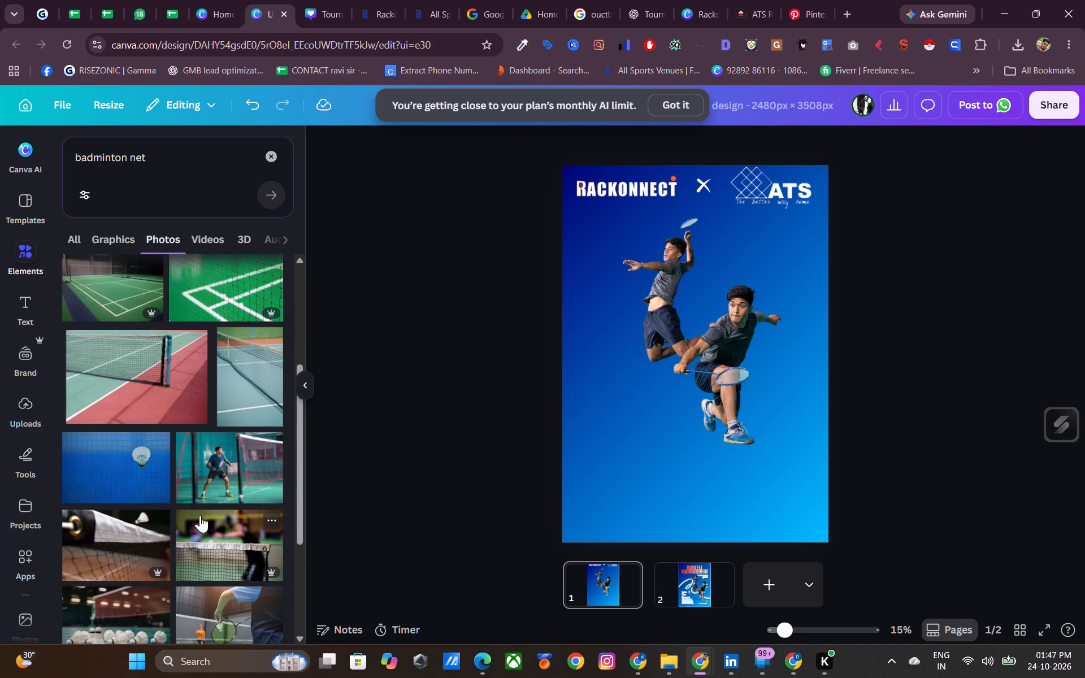
scroll(202, 508, "down", 1)
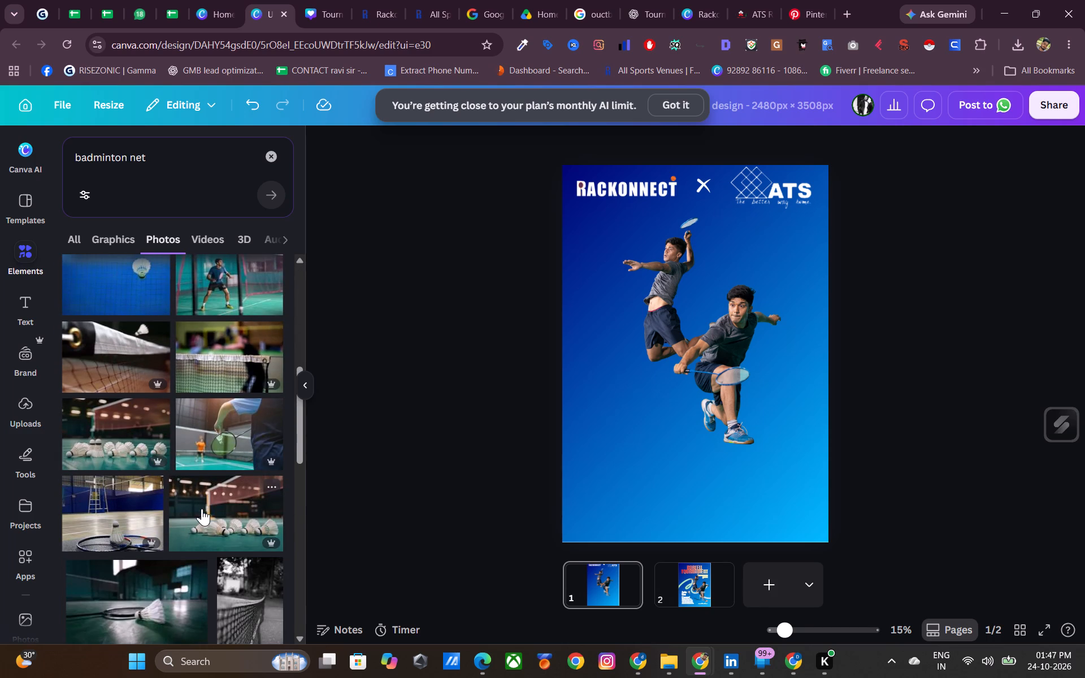
scroll(202, 508, "down", 1)
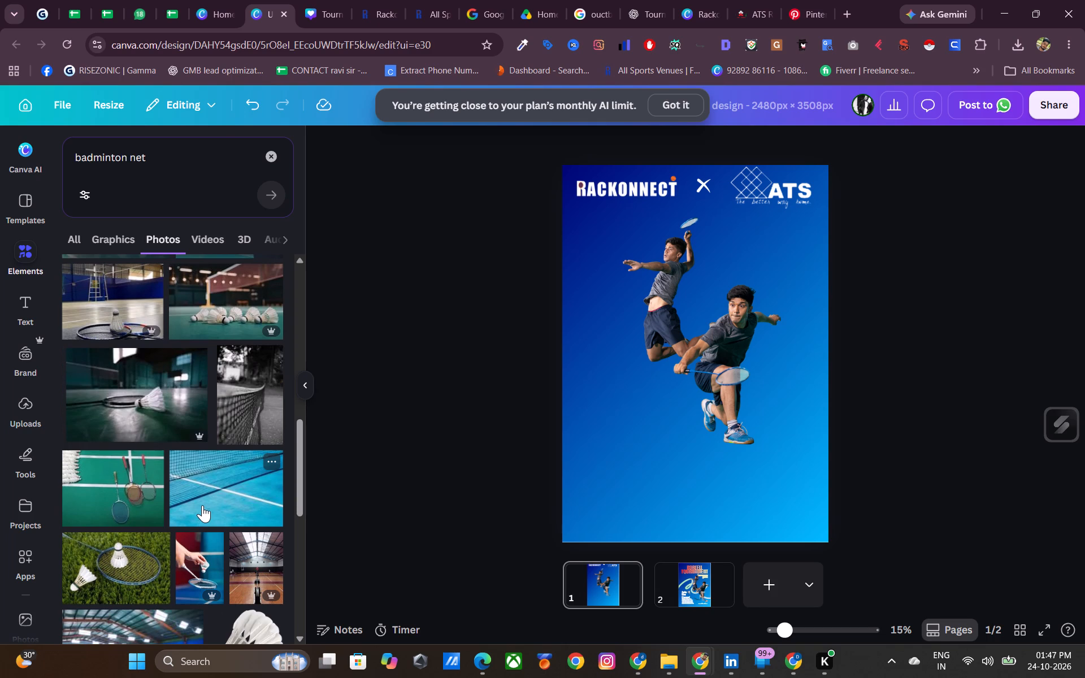
scroll(203, 505, "down", 1)
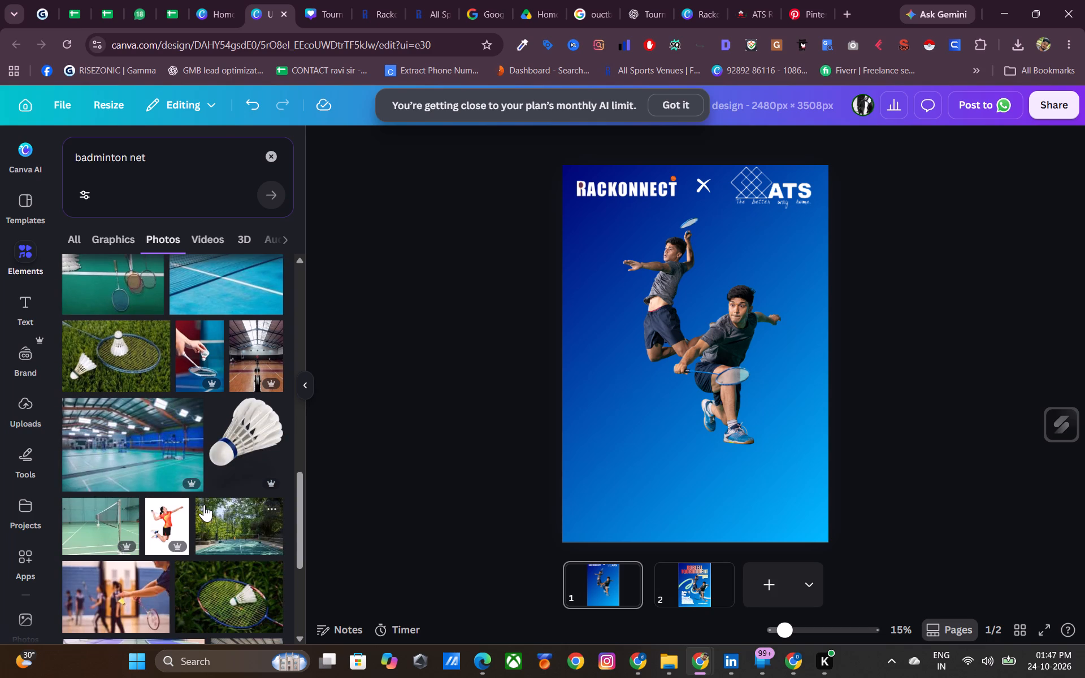
left_click(127, 453)
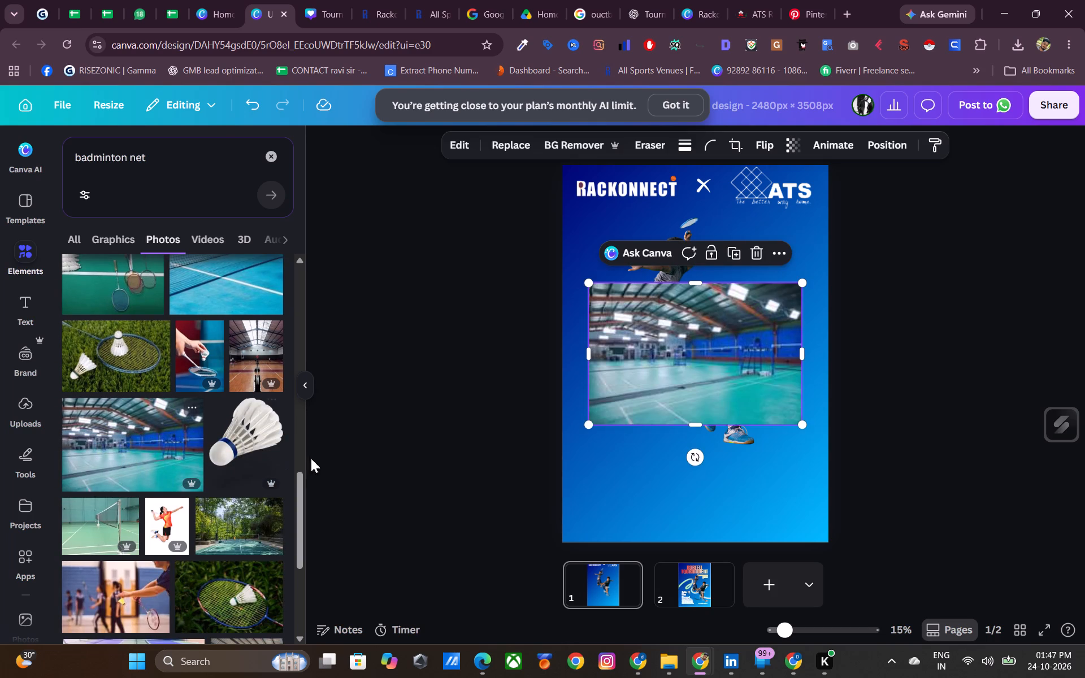
left_click_drag(750, 380, 739, 410)
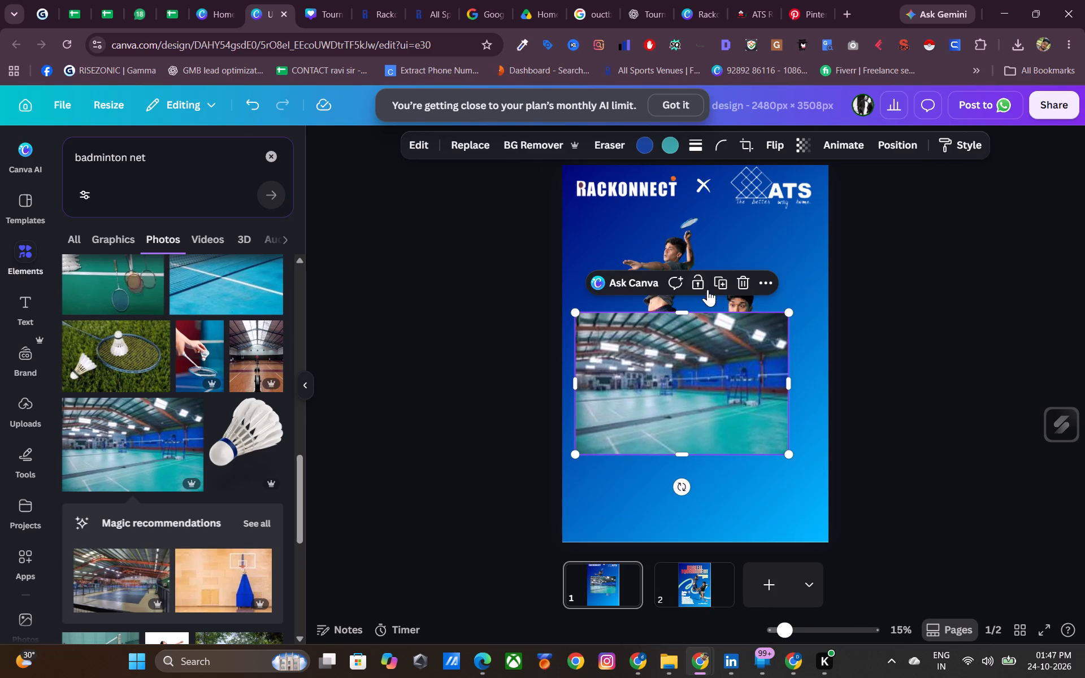
Bring the grouped badminton players to the front of the indoor court photo.
left_click(673, 251)
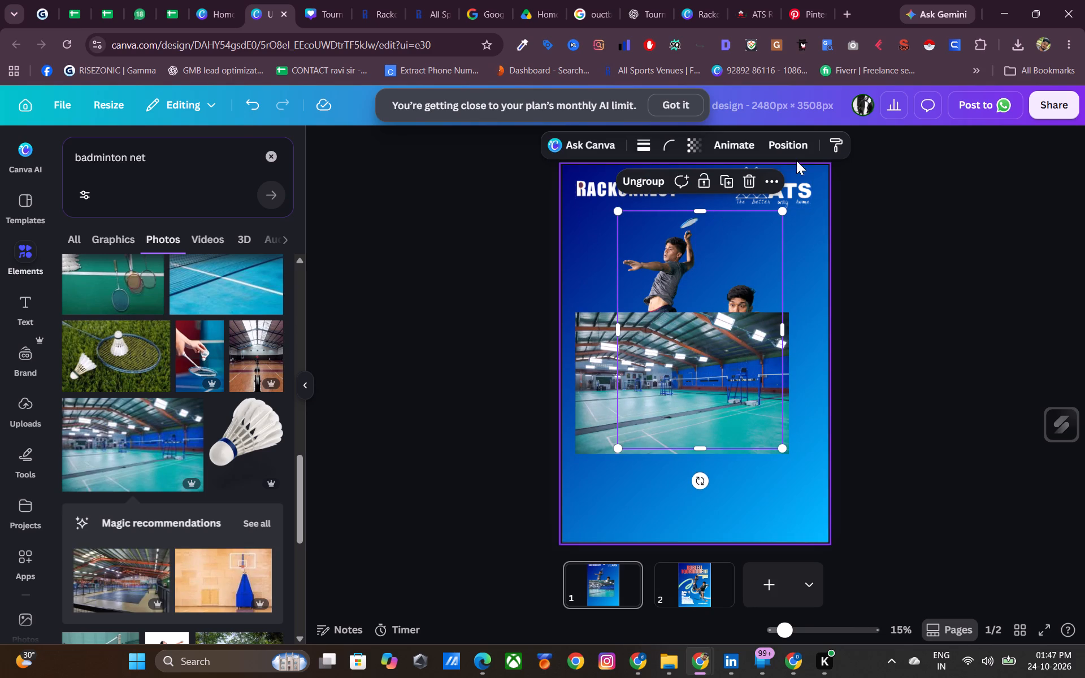
left_click(792, 145)
left_click(94, 257)
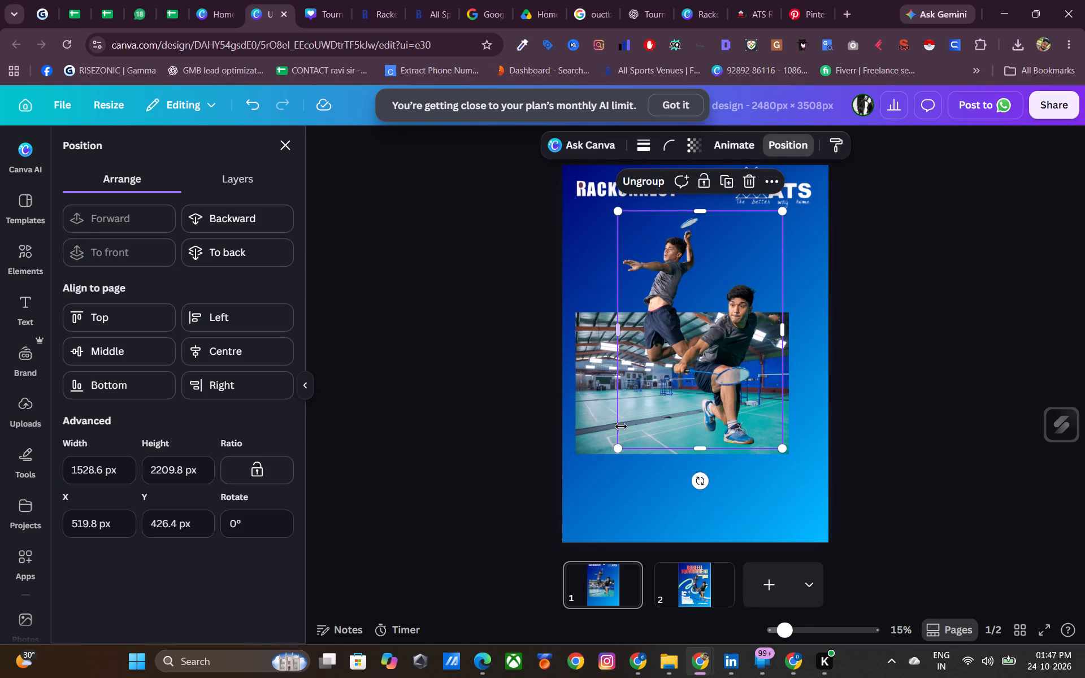
Enlarge the court photo to about 2770 × 1842 px and position it below the logos, covering the full page width behind the players.
left_click(589, 405)
left_click_drag(577, 311, 550, 292)
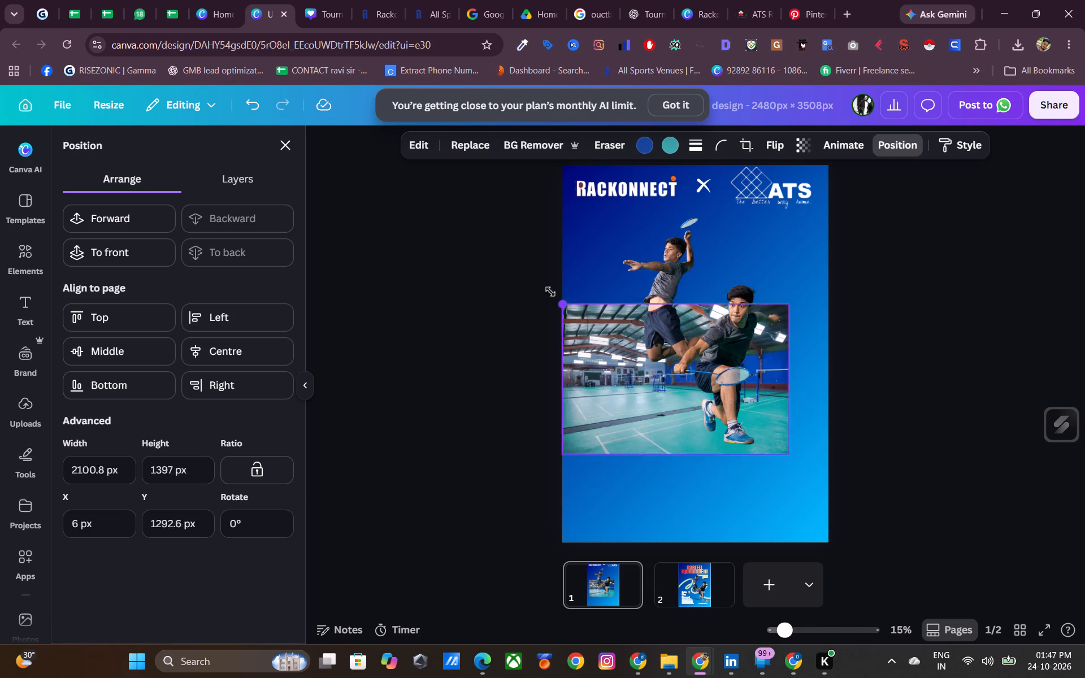
left_click_drag(550, 292, 497, 247)
left_click_drag(610, 365, 657, 337)
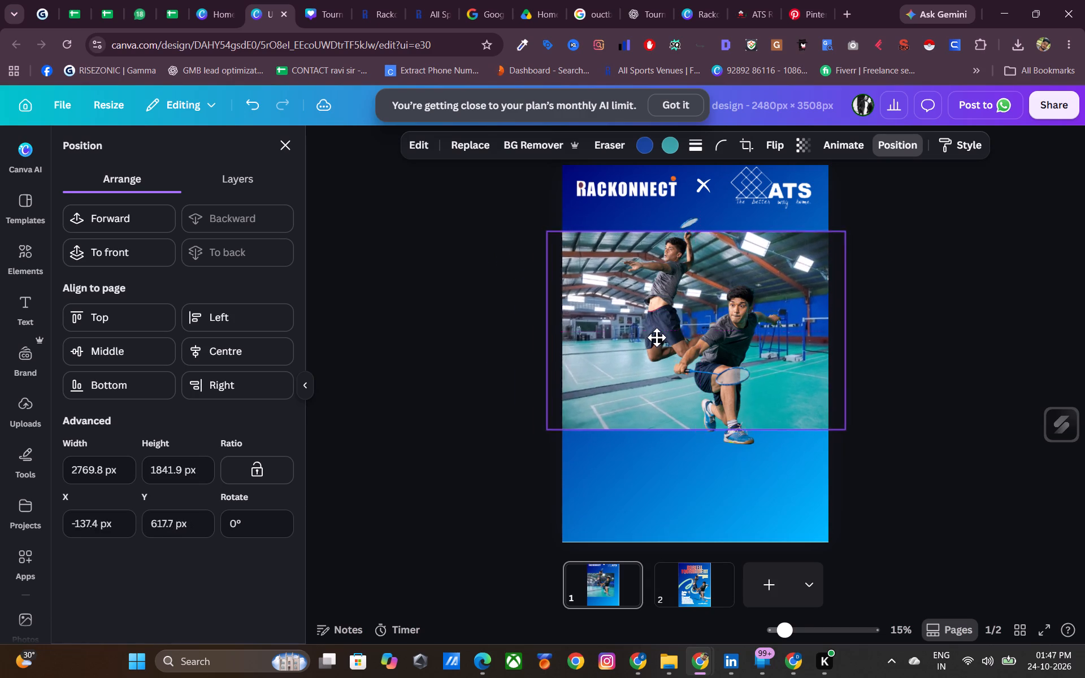
left_click_drag(657, 337, 652, 334)
left_click(970, 357)
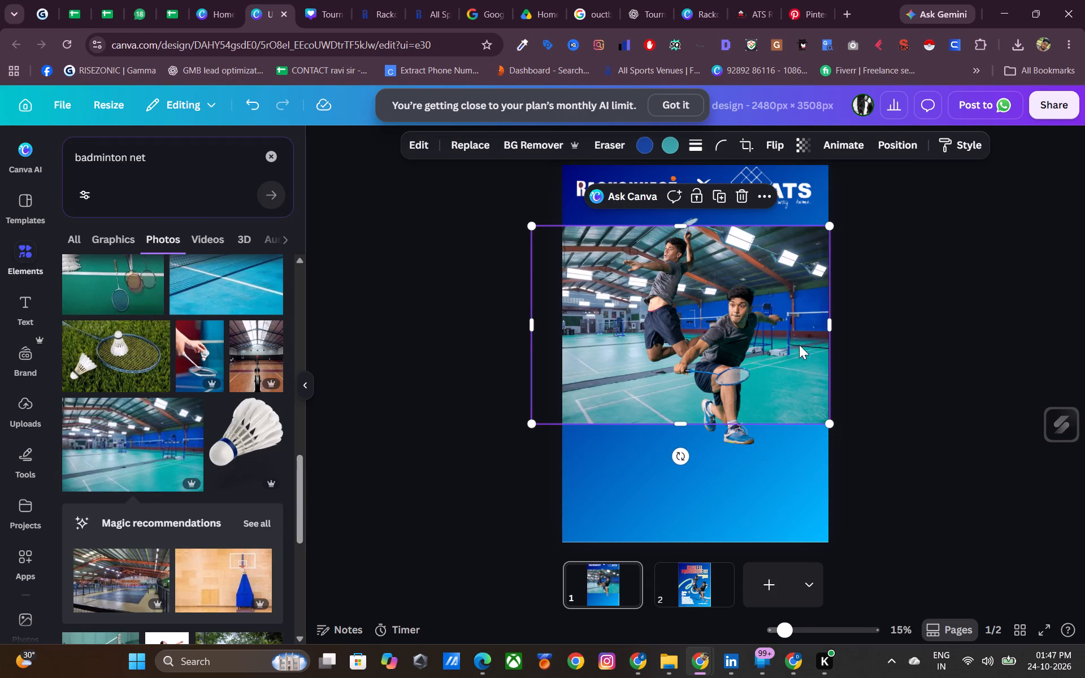
left_click(916, 327)
Enlarge the indoor court photo proportionally so it spans from the logo header down past the players' feet and overhangs both page edges.
left_click(772, 331)
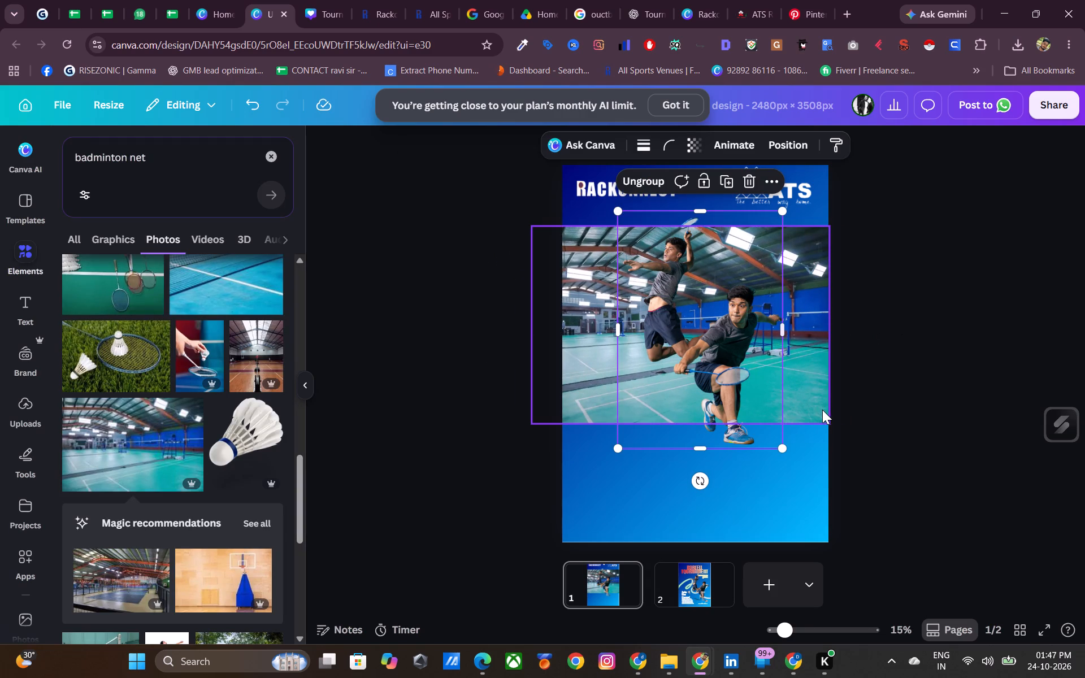
left_click(805, 397)
left_click_drag(833, 421, 834, 424)
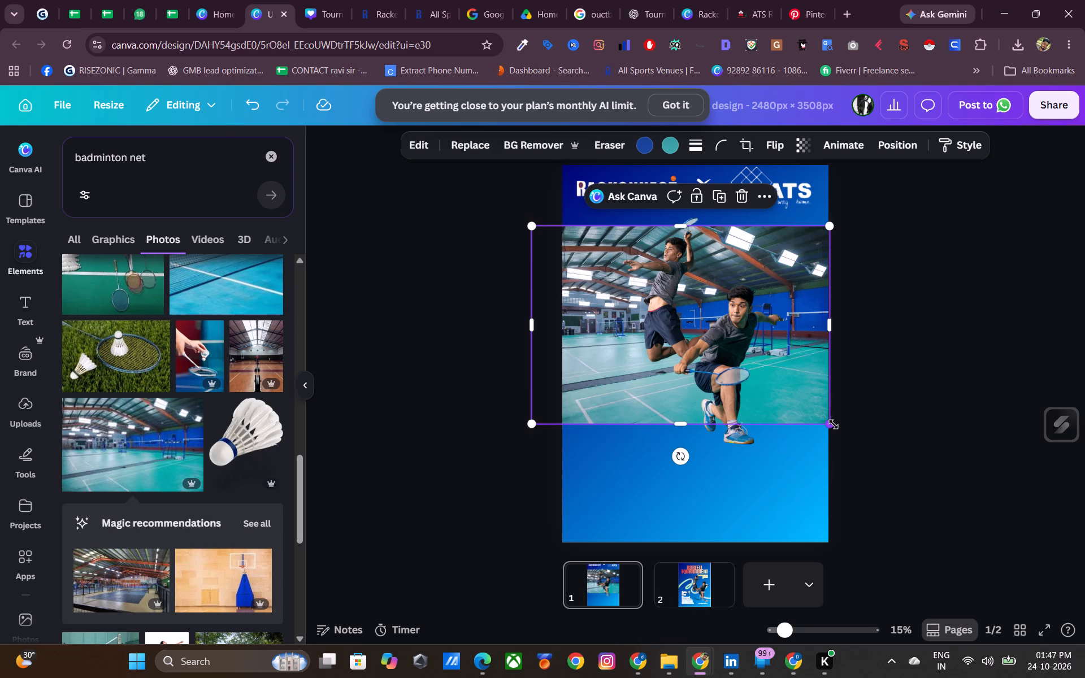
left_click_drag(834, 424, 877, 436)
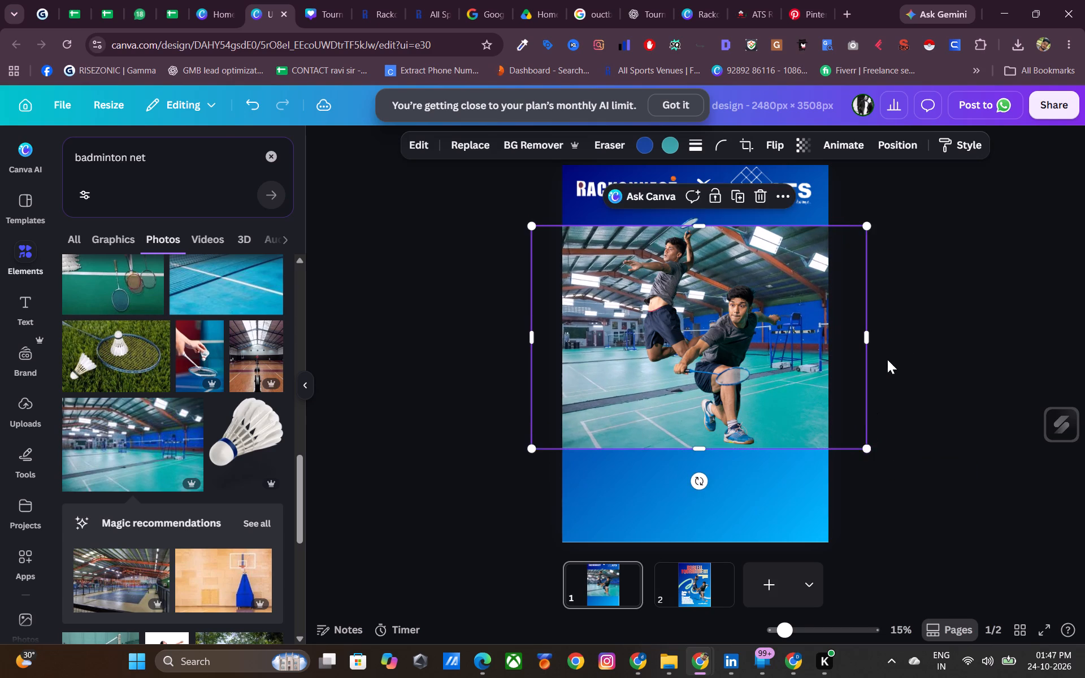
Move the indoor court photo up to just beneath the logos and extend its lower edge back below the players' feet.
left_click(902, 346)
left_click(752, 357)
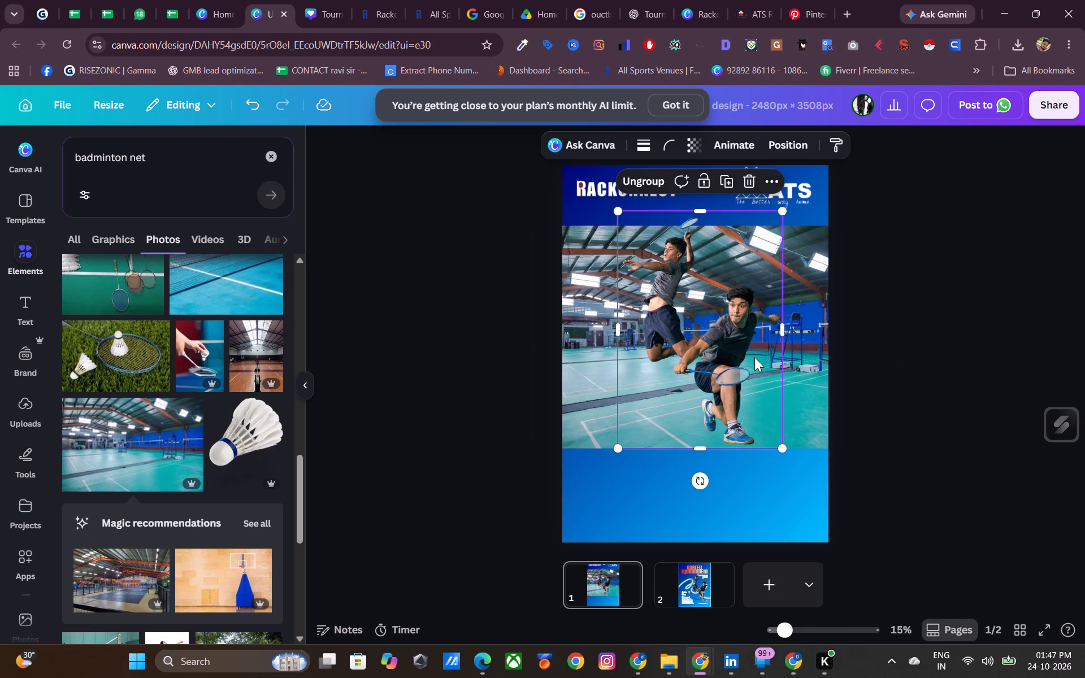
left_click(881, 334)
left_click(812, 344)
left_click_drag(810, 355, 808, 344)
left_click_drag(697, 440, 705, 447)
left_click(907, 400)
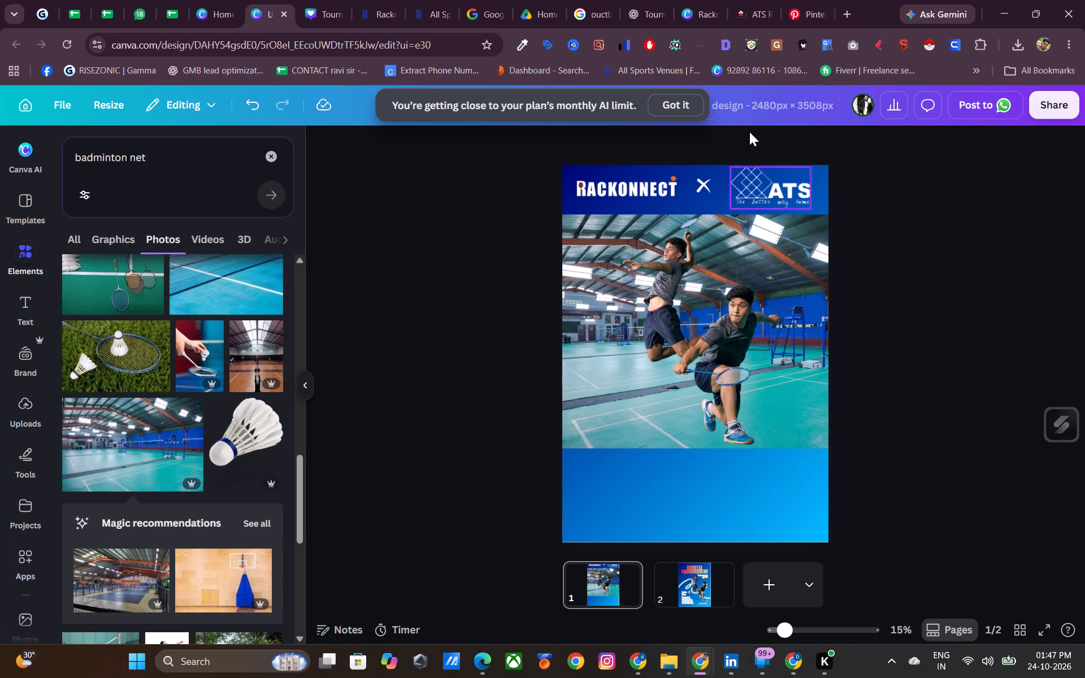
Search Google for instagram in a new tab.
left_click(844, 18)
left_click(367, 293)
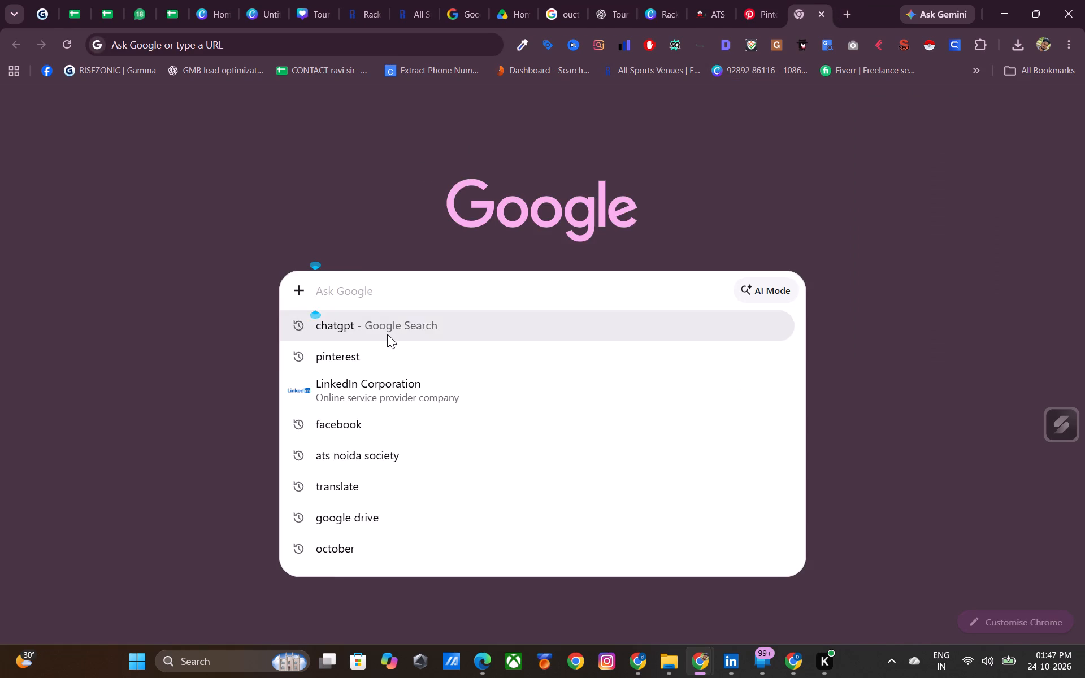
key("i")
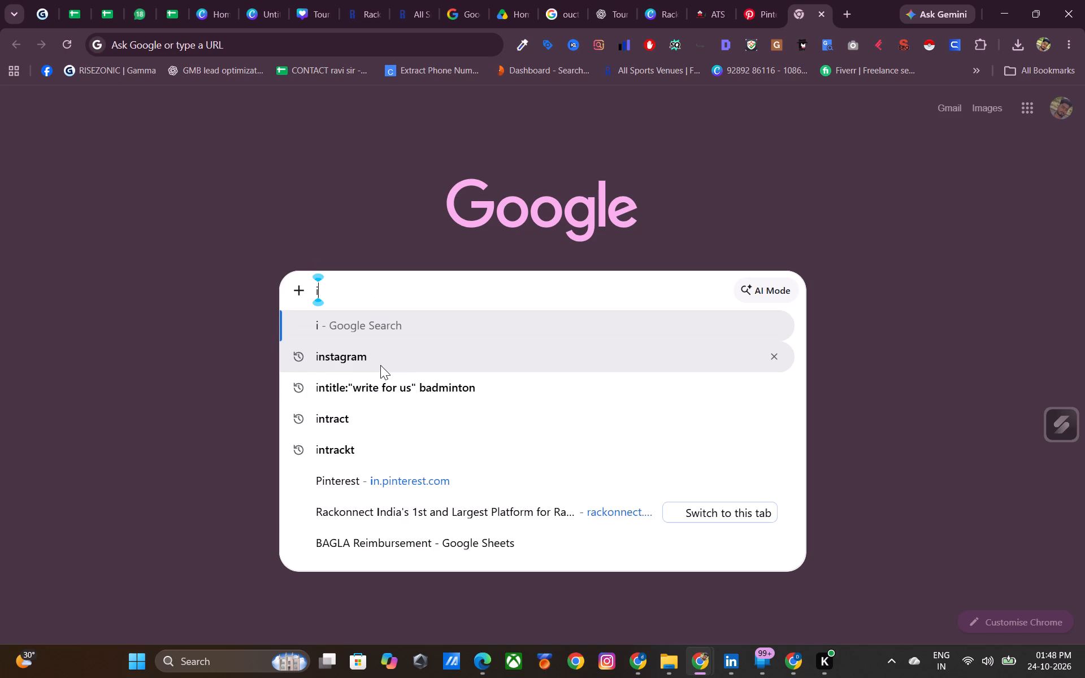
left_click(380, 351)
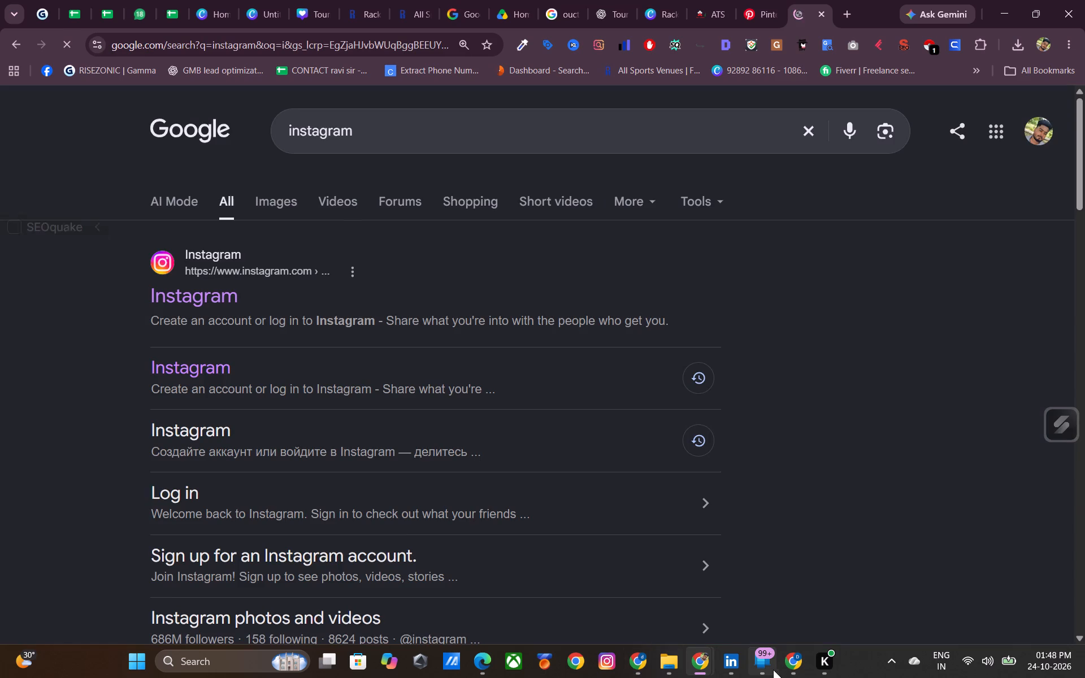
Switch to the work-profile browser window, close the zzz certificate design and open the Instagram website in a new tab.
left_click(796, 667)
left_click(795, 671)
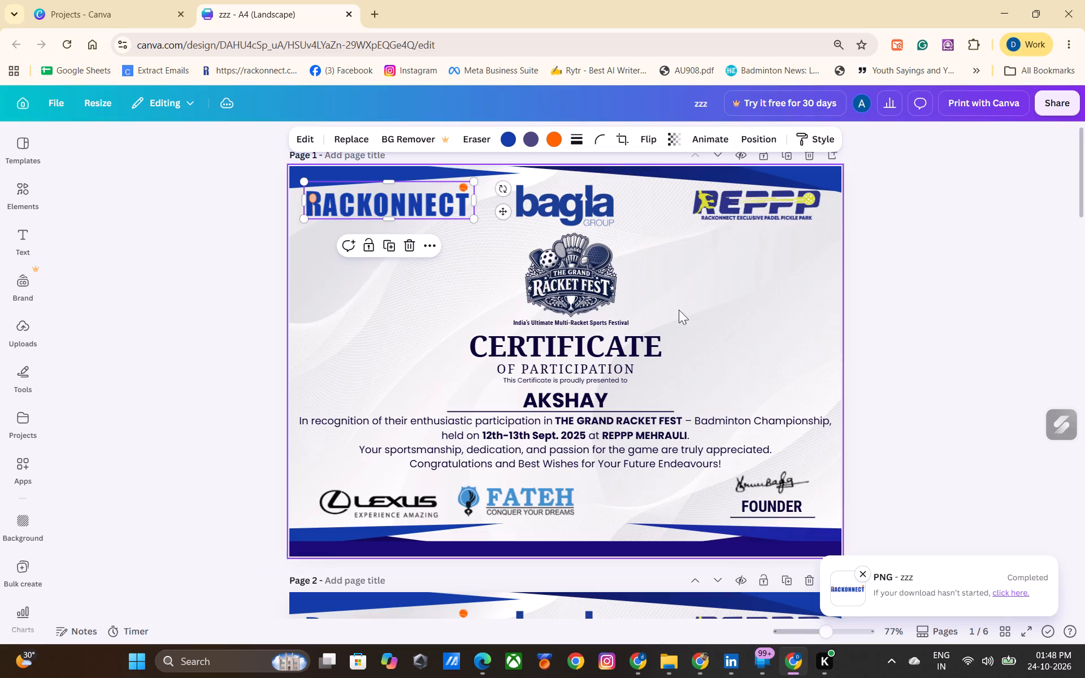
left_click(376, 8)
left_click_drag(446, 270, 450, 285)
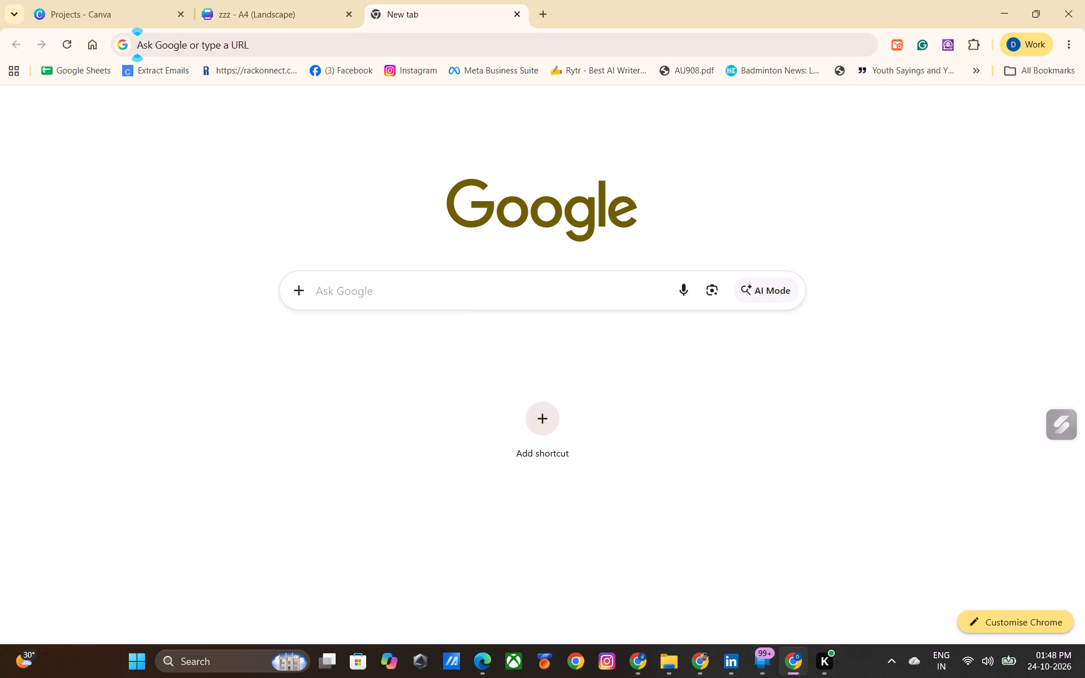
left_click(450, 297)
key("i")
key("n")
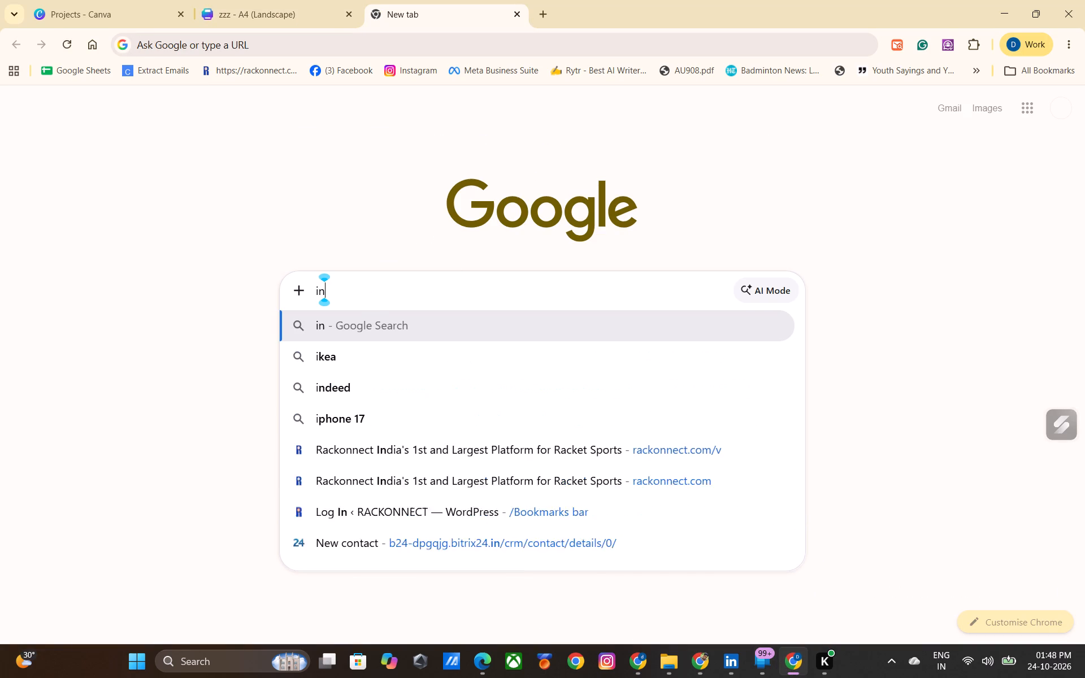
left_click(348, 19)
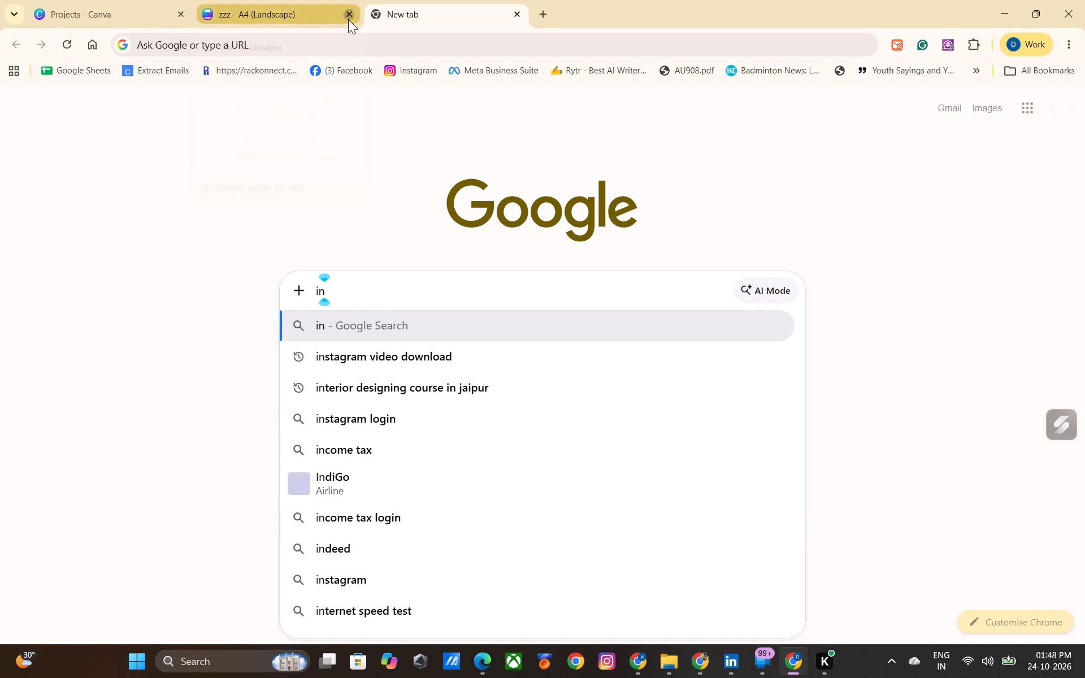
left_click(105, 16)
left_click(277, 29)
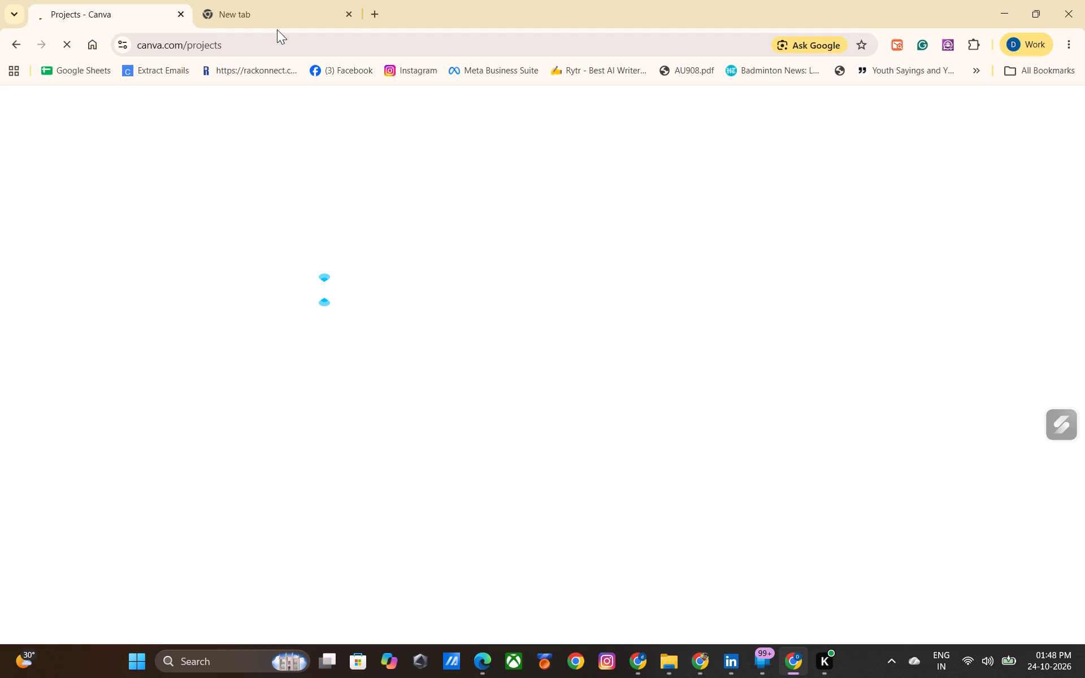
left_click(276, 1)
left_click(418, 76)
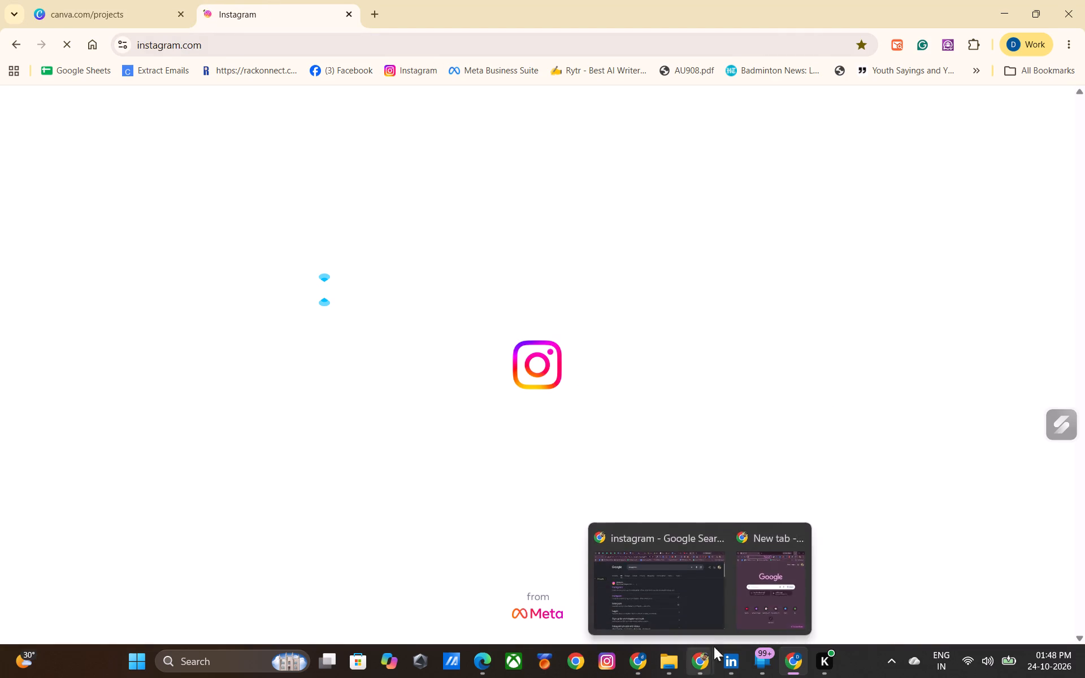
Return to the main browser window and look through the residential project listings on the ATS website.
left_click(715, 606)
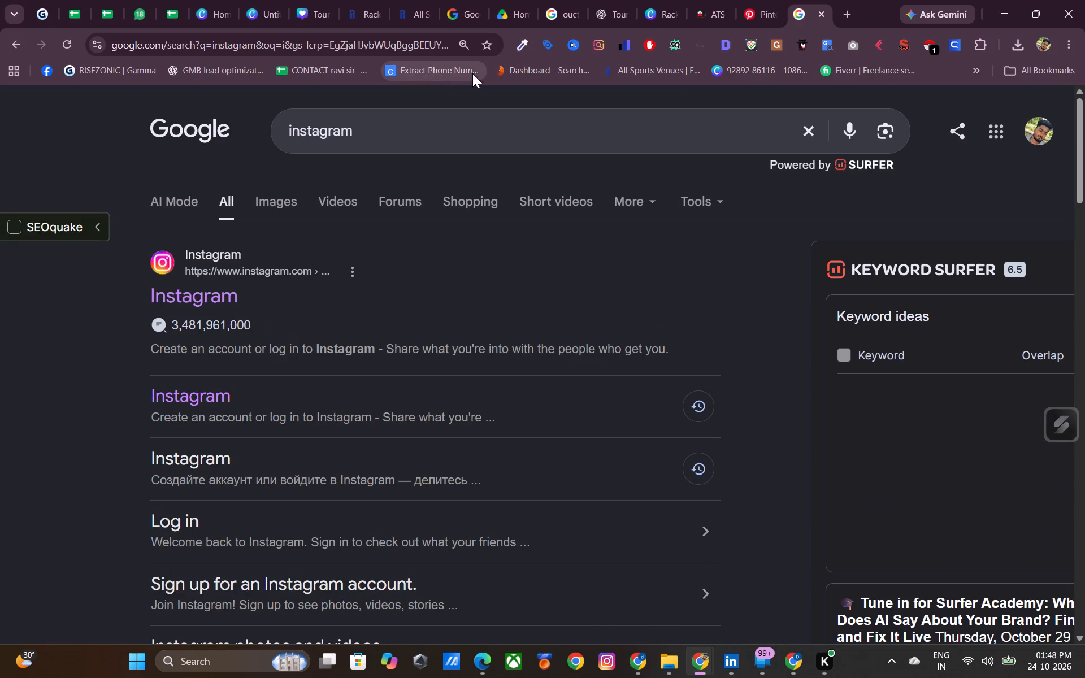
left_click(710, 22)
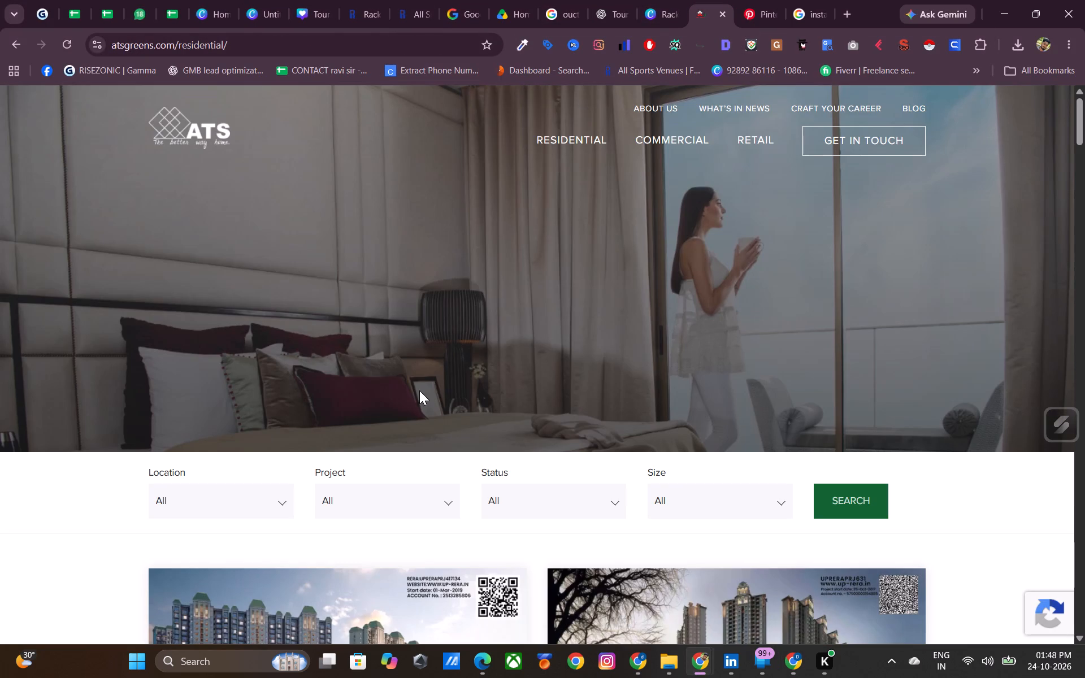
scroll(418, 389, "down", 2)
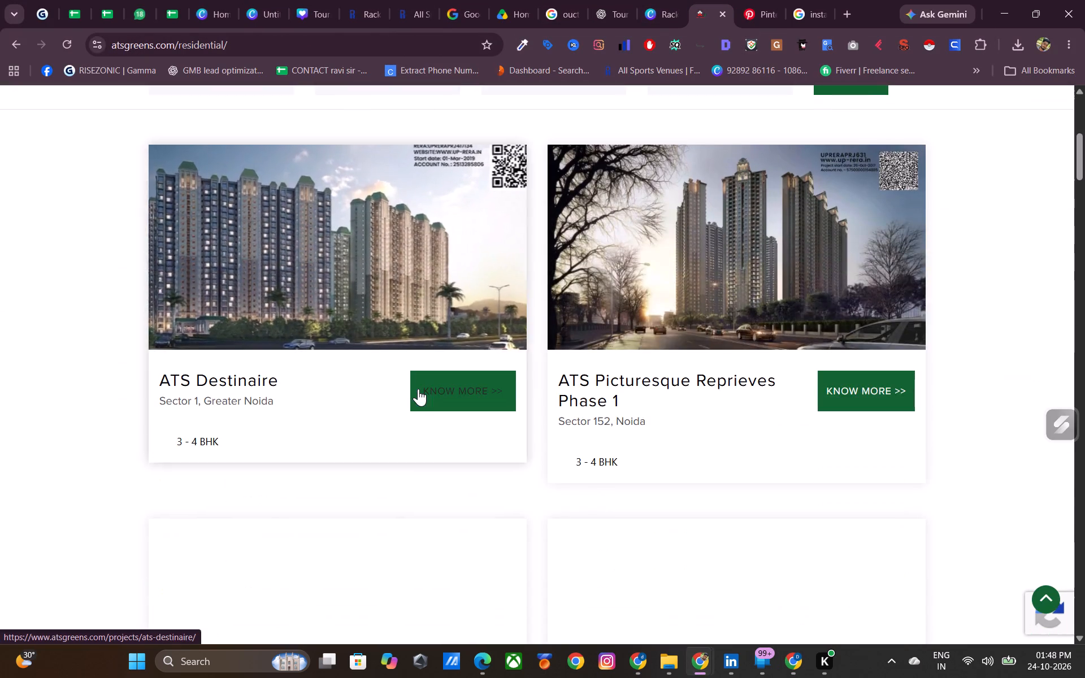
scroll(418, 389, "down", 5)
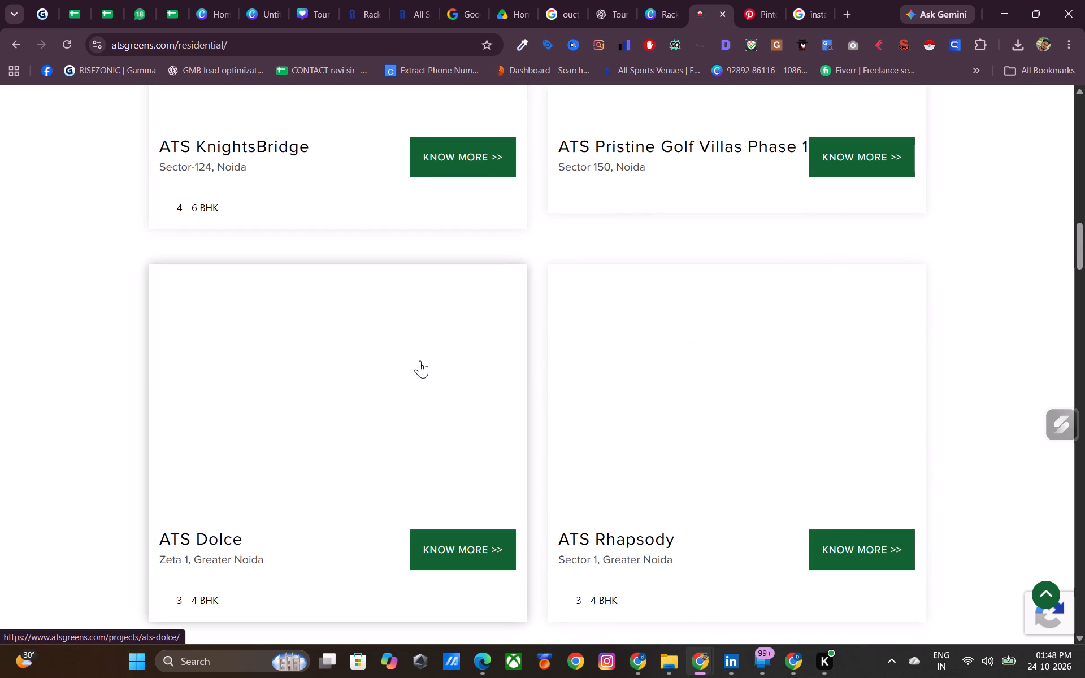
scroll(420, 406, "down", 6)
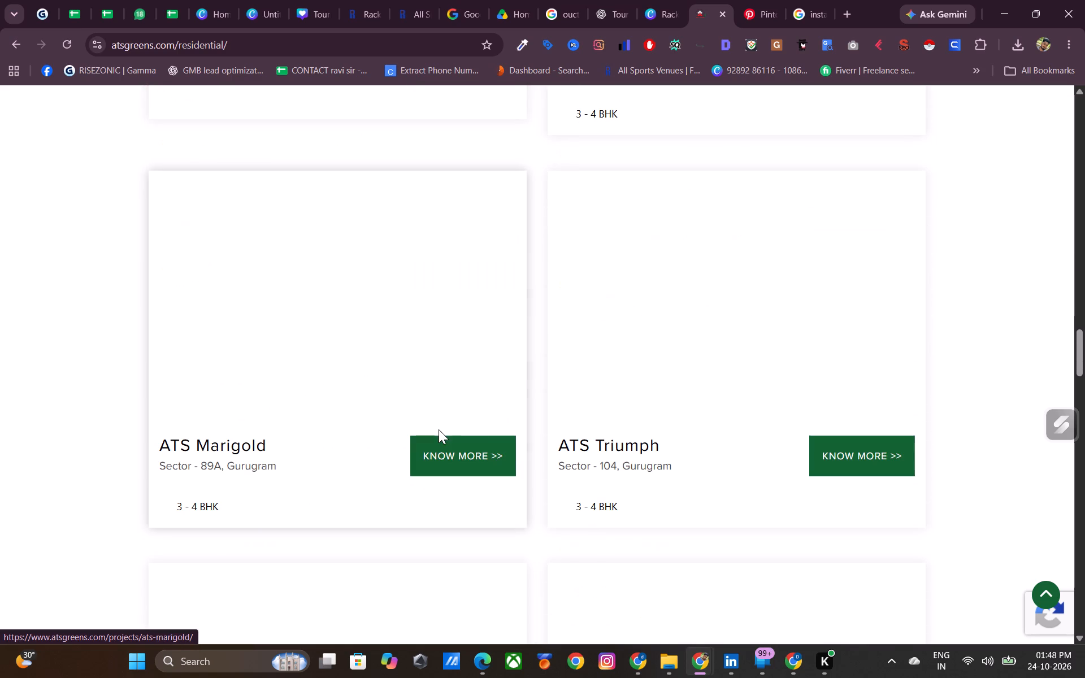
Check the Tournament pickleball championship design and the badminton poster's second page against the poster in progress.
left_click(318, 11)
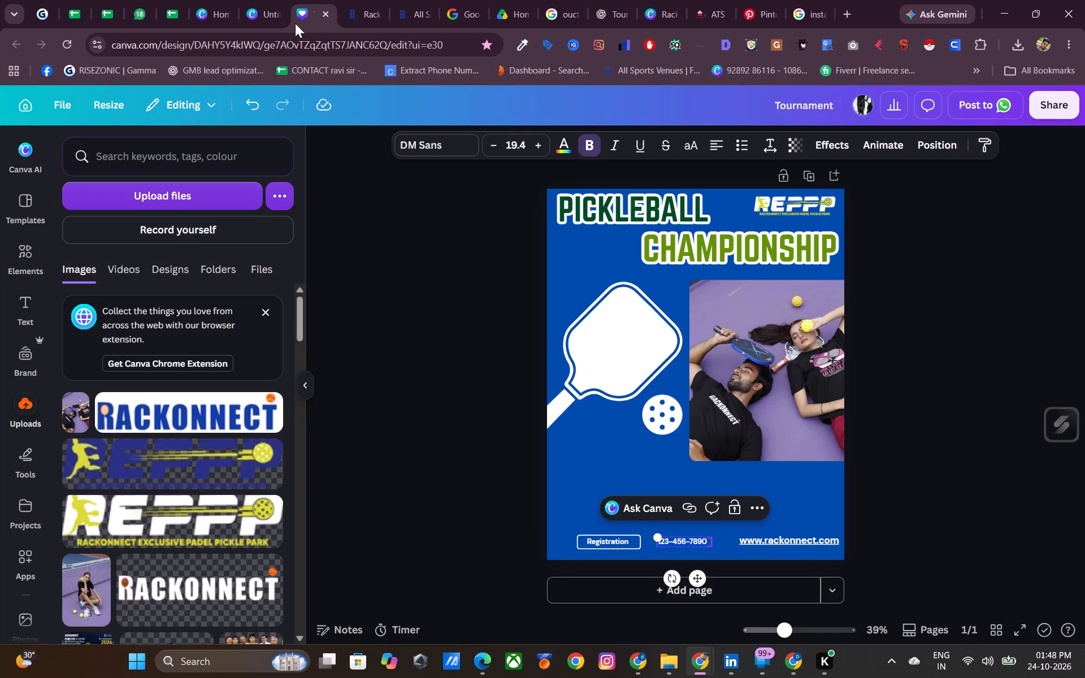
left_click(274, 15)
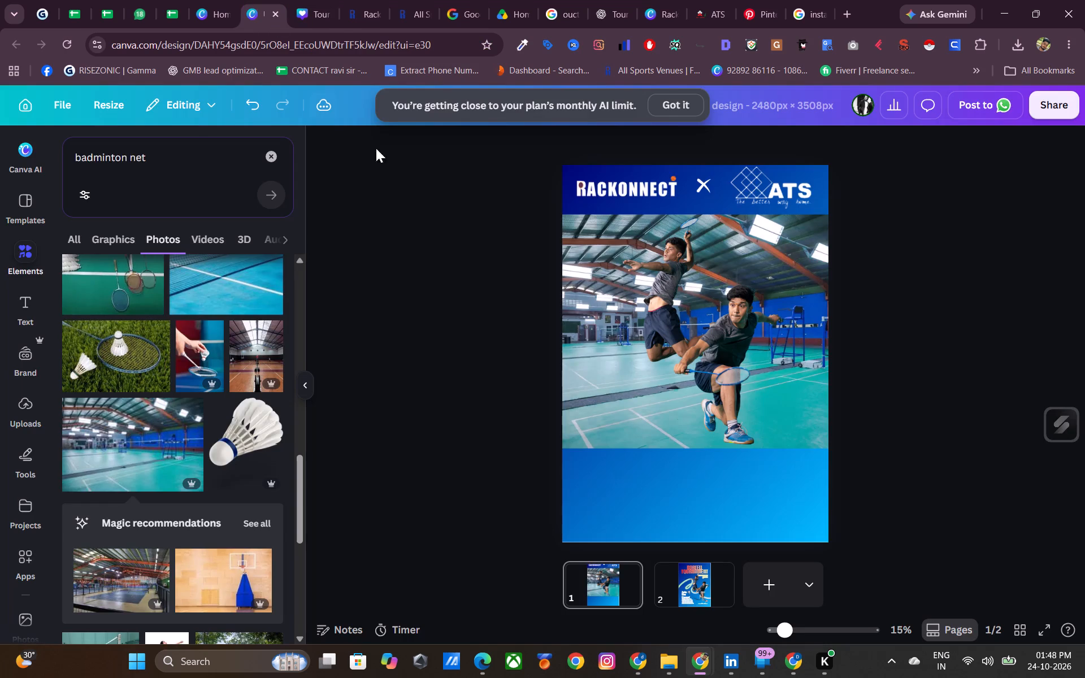
left_click(693, 592)
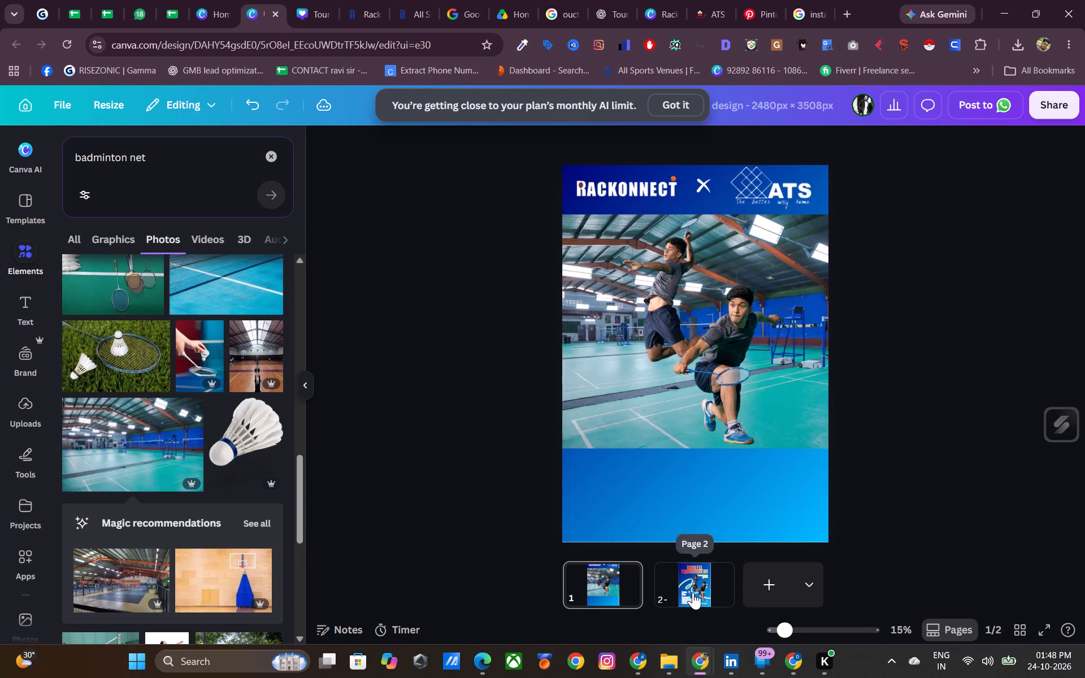
left_click(327, 12)
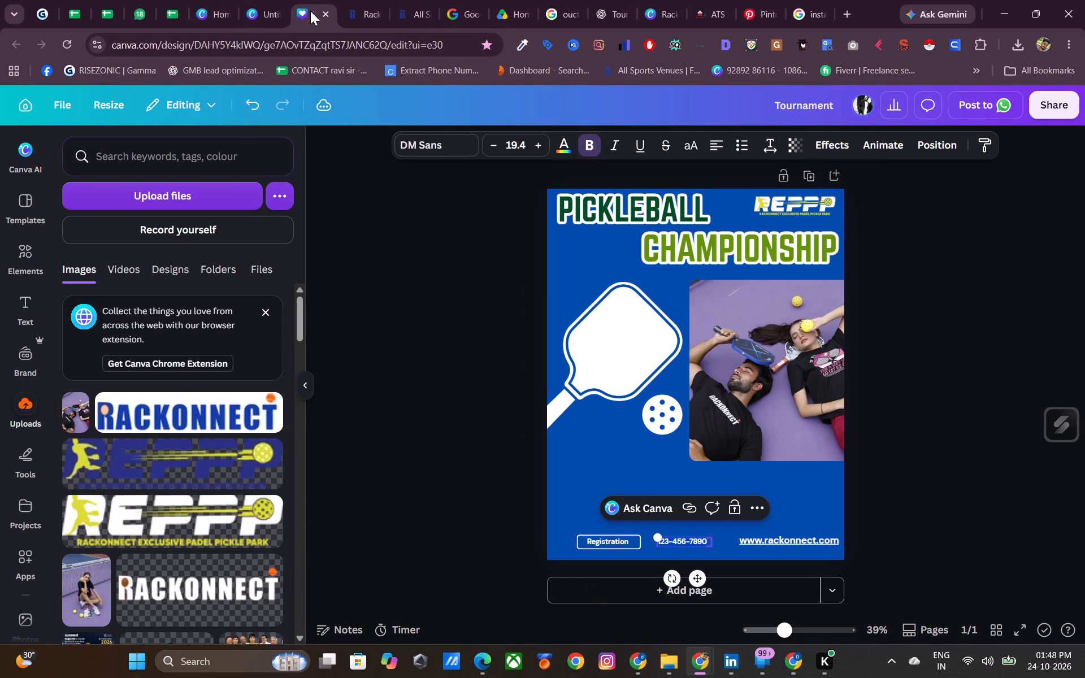
Review the Pickleball Championship poster, the Borcell Tournament template page and the badminton poster page for layout reference.
left_click(270, 14)
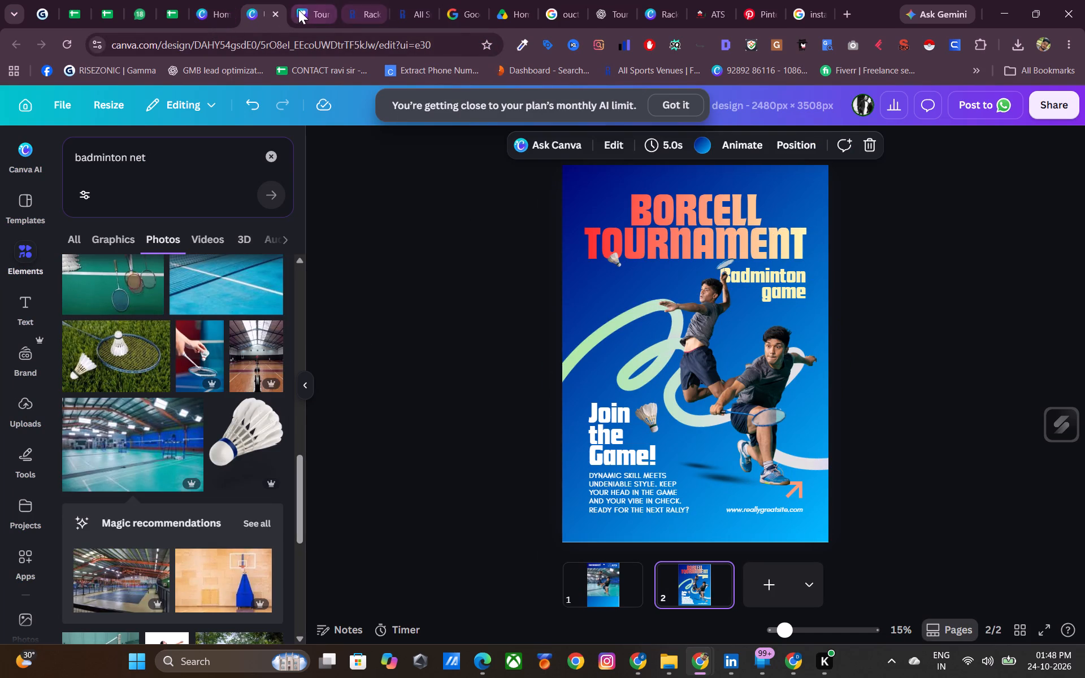
left_click(316, 12)
scroll(684, 390, "down", 2)
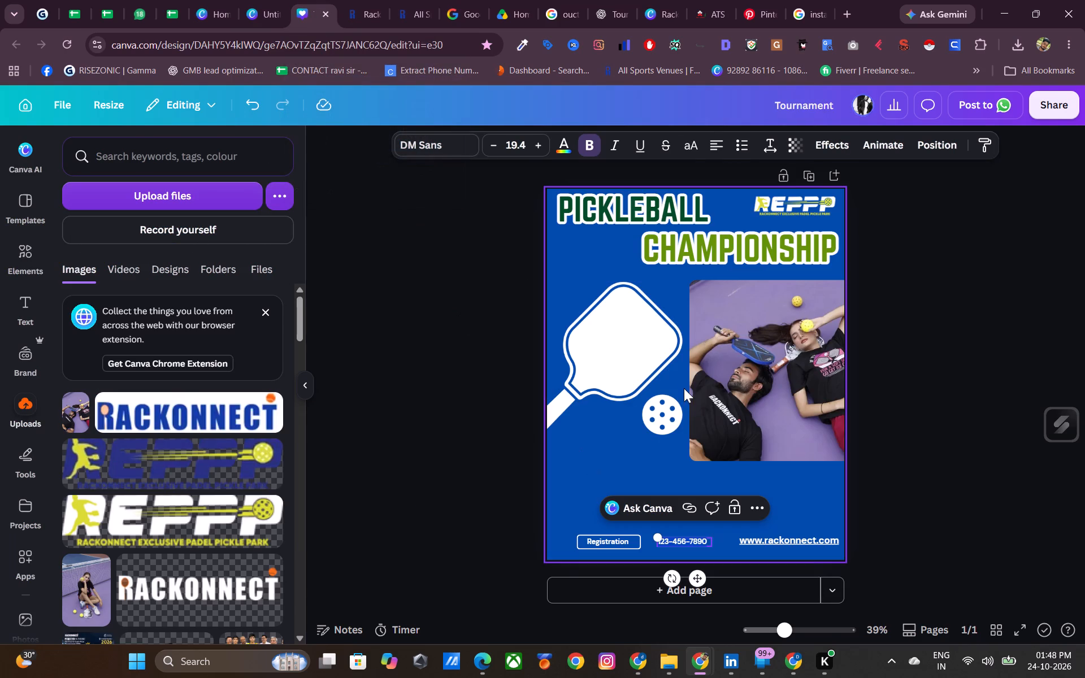
scroll(684, 388, "down", 1)
left_click(259, 18)
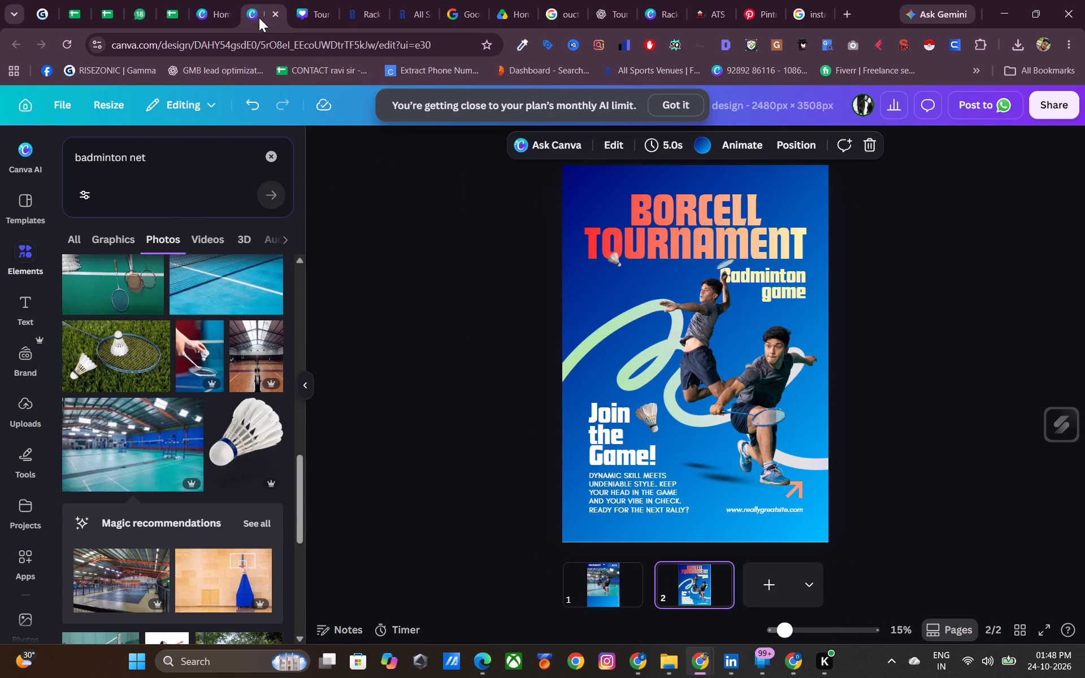
left_click(207, 14)
left_click(268, 14)
left_click(609, 583)
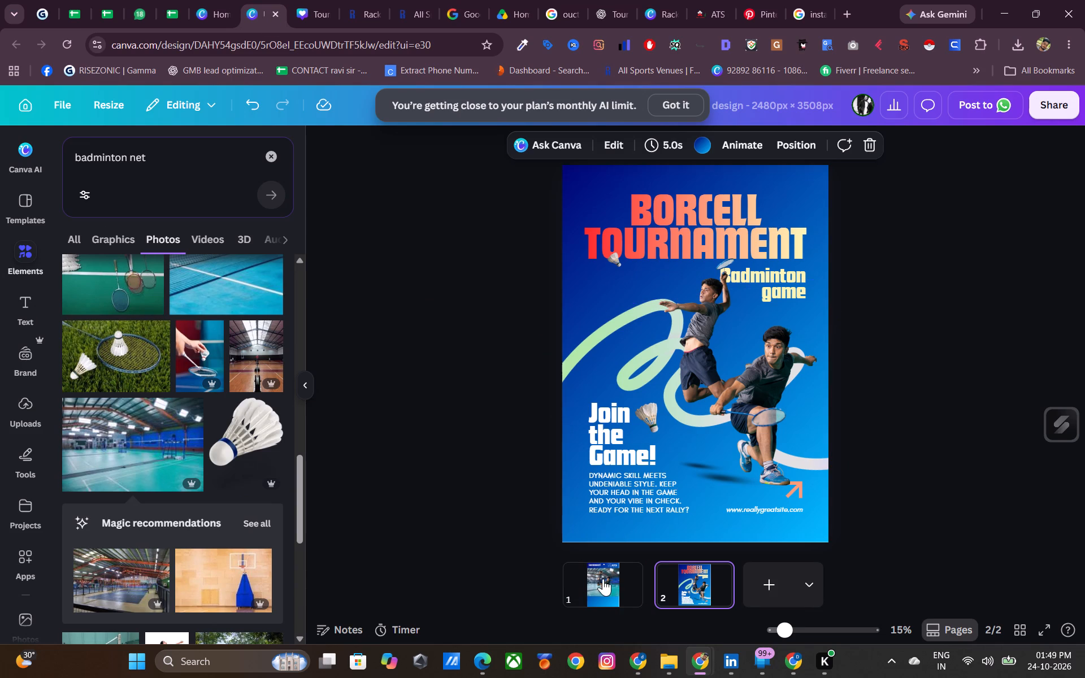
left_click(603, 582)
left_click(951, 390)
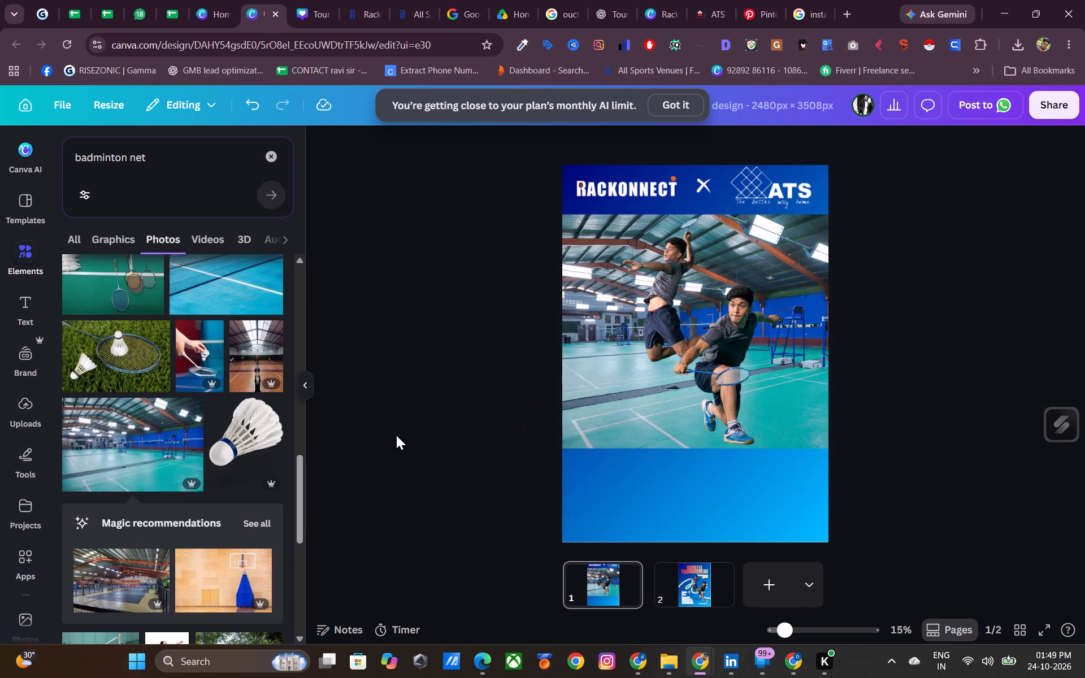
scroll(187, 485, "down", 1)
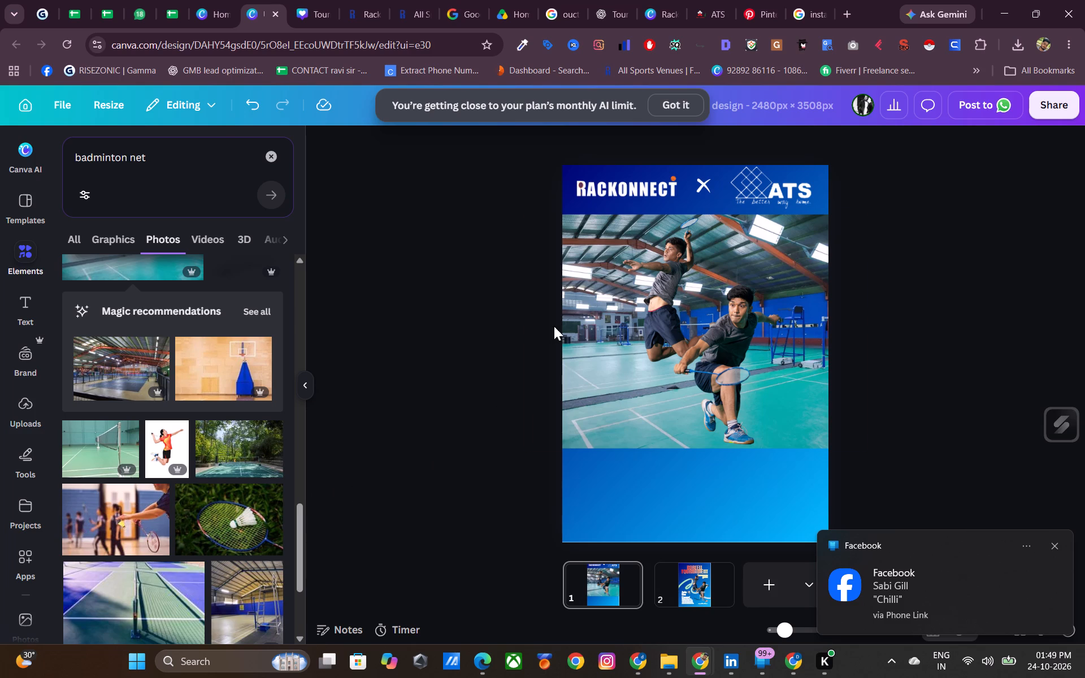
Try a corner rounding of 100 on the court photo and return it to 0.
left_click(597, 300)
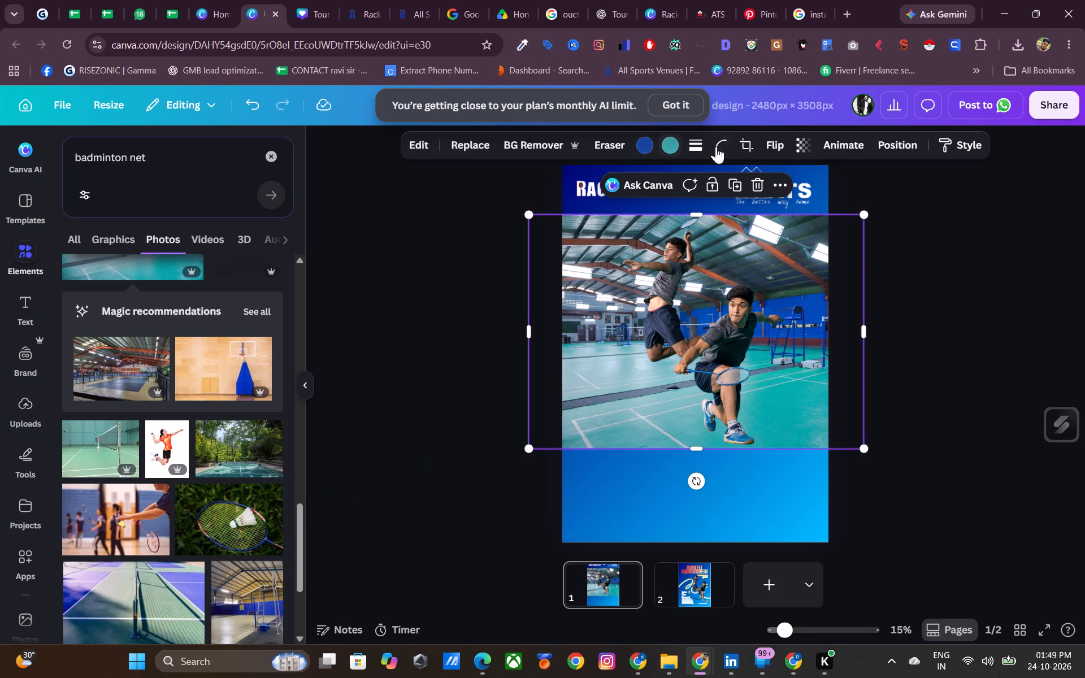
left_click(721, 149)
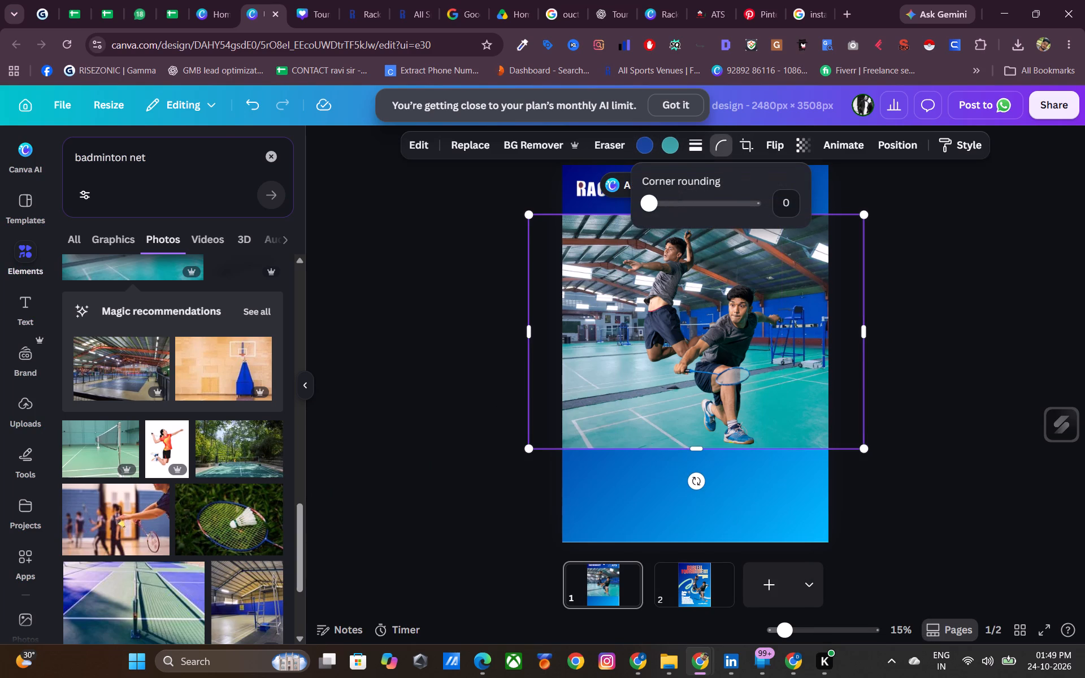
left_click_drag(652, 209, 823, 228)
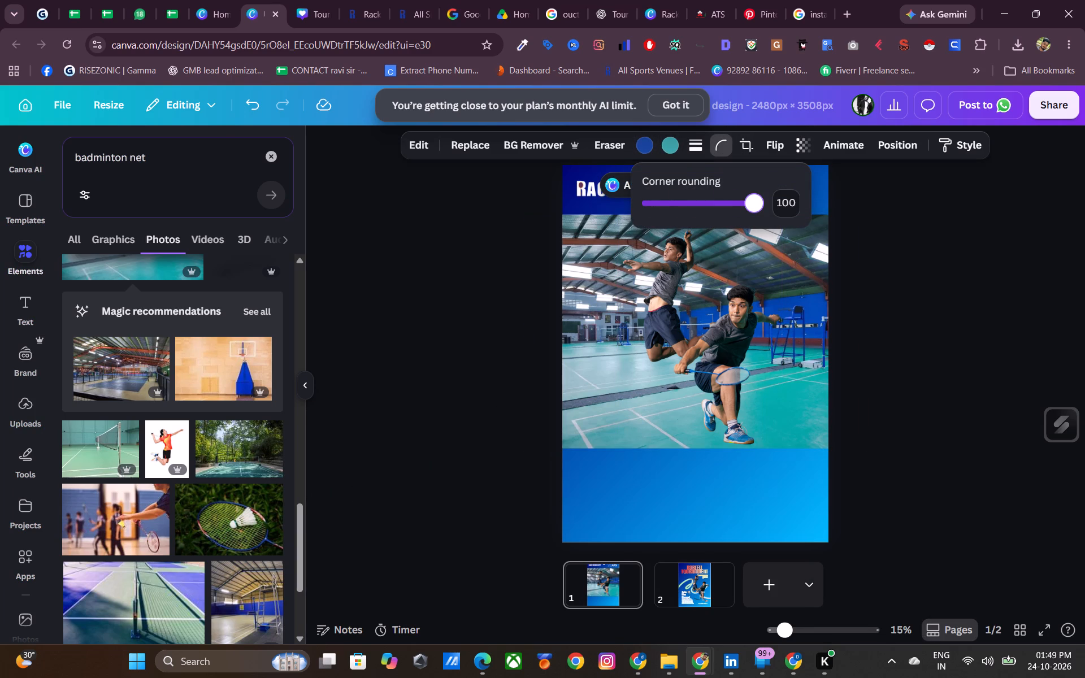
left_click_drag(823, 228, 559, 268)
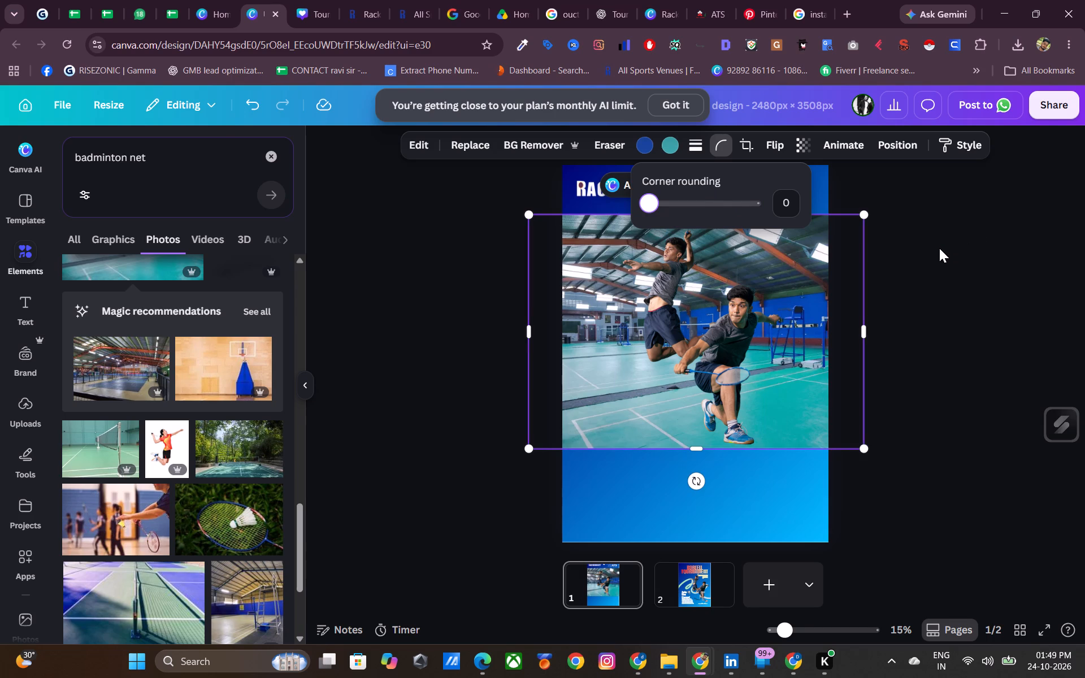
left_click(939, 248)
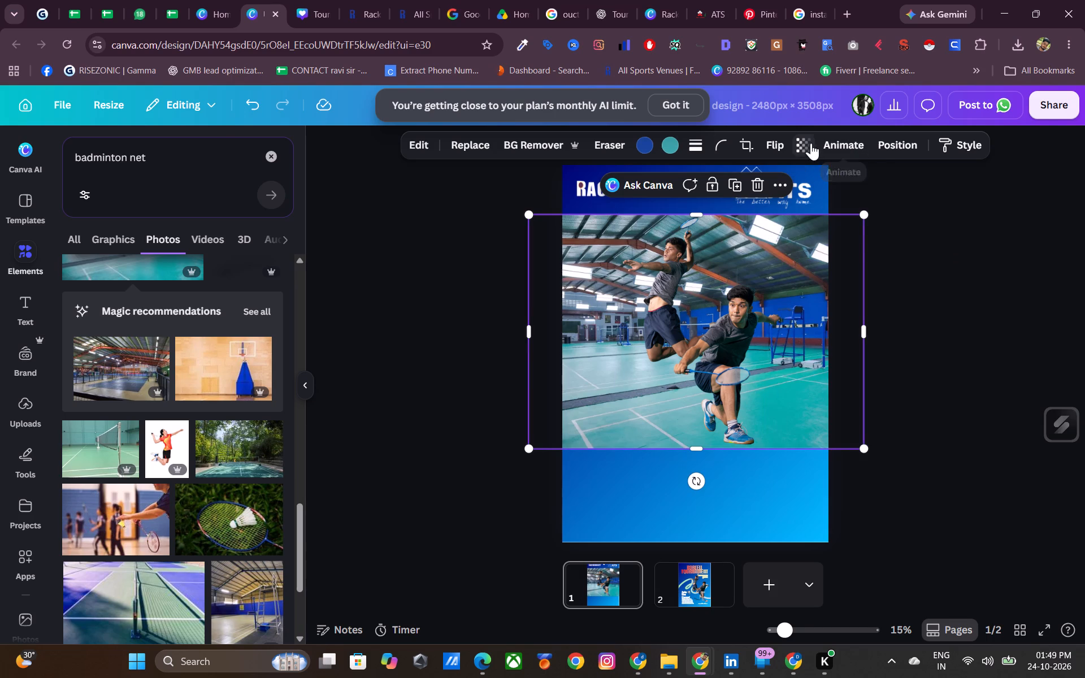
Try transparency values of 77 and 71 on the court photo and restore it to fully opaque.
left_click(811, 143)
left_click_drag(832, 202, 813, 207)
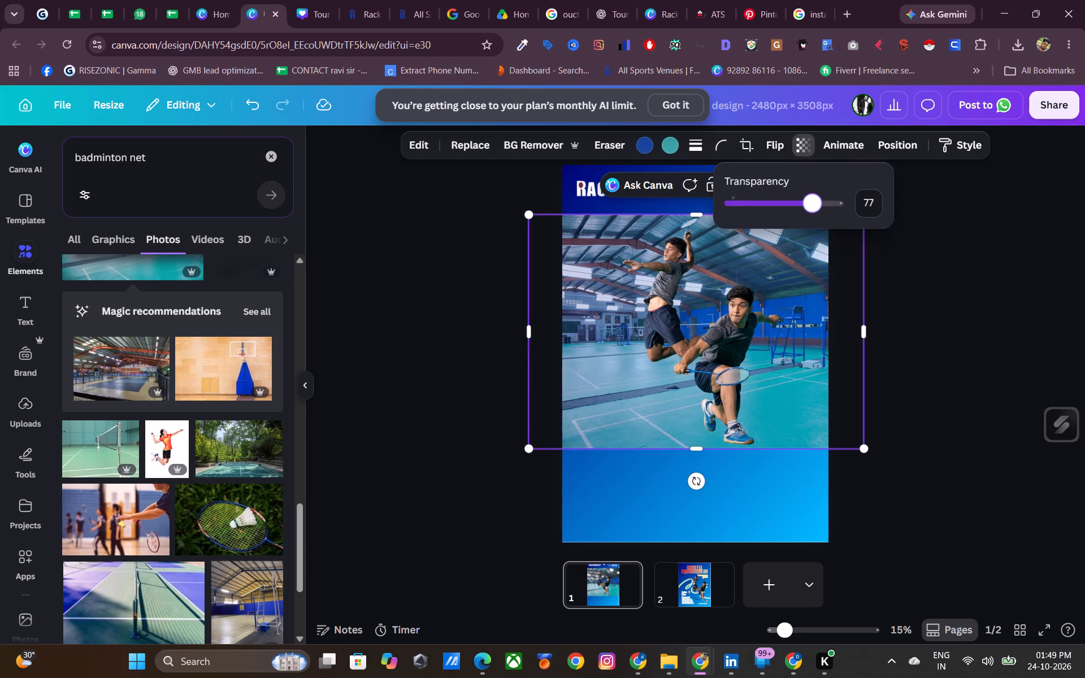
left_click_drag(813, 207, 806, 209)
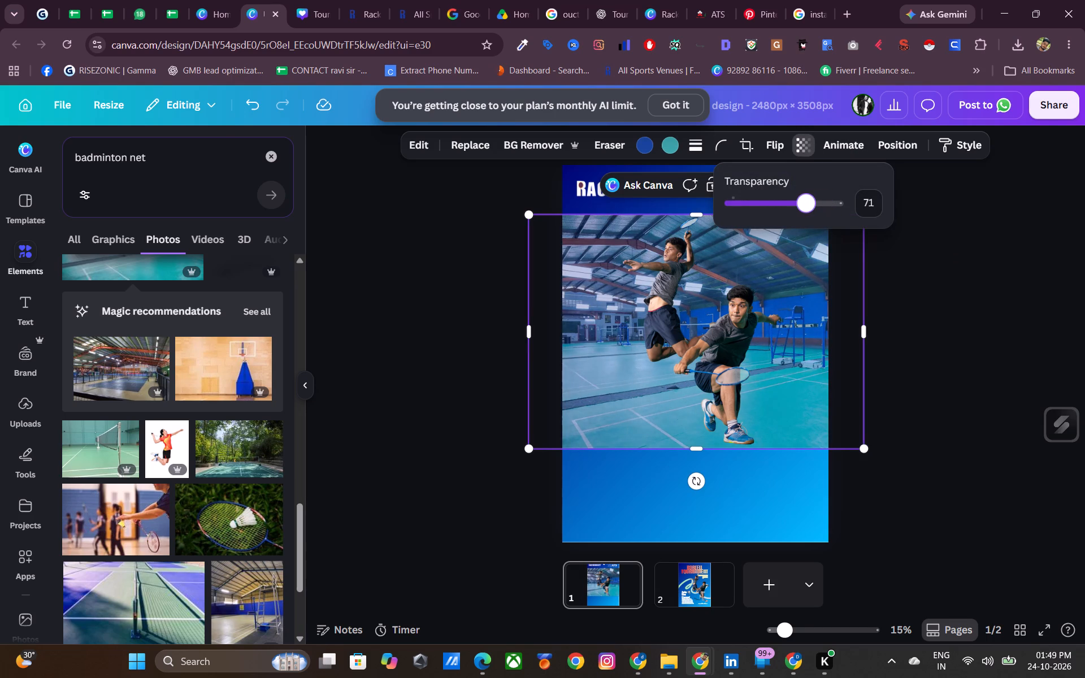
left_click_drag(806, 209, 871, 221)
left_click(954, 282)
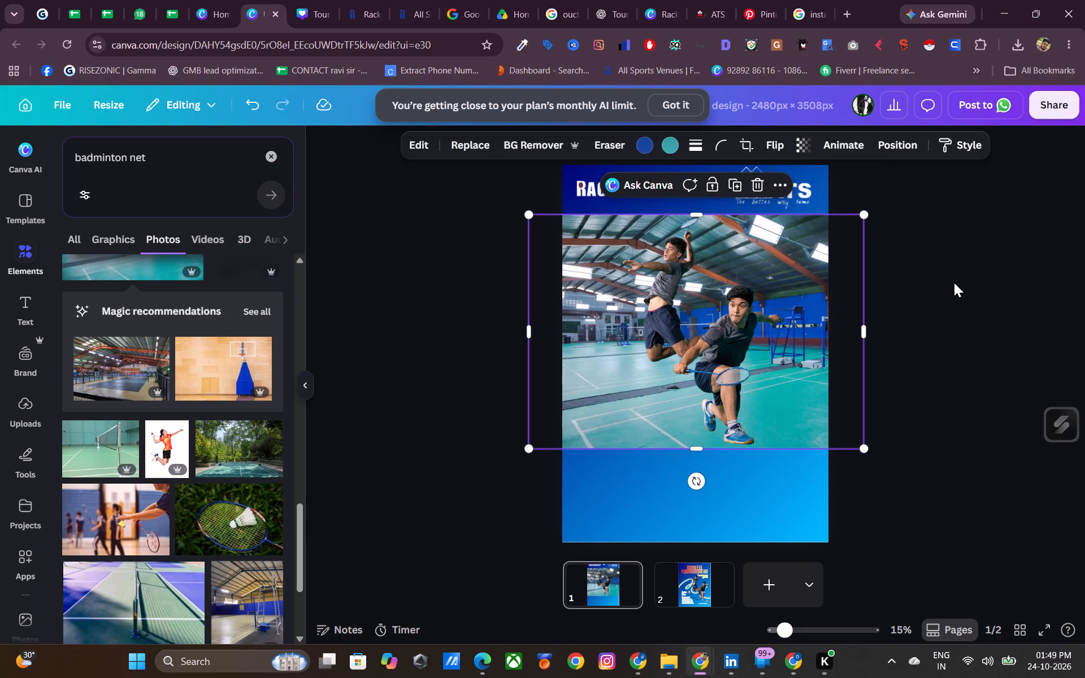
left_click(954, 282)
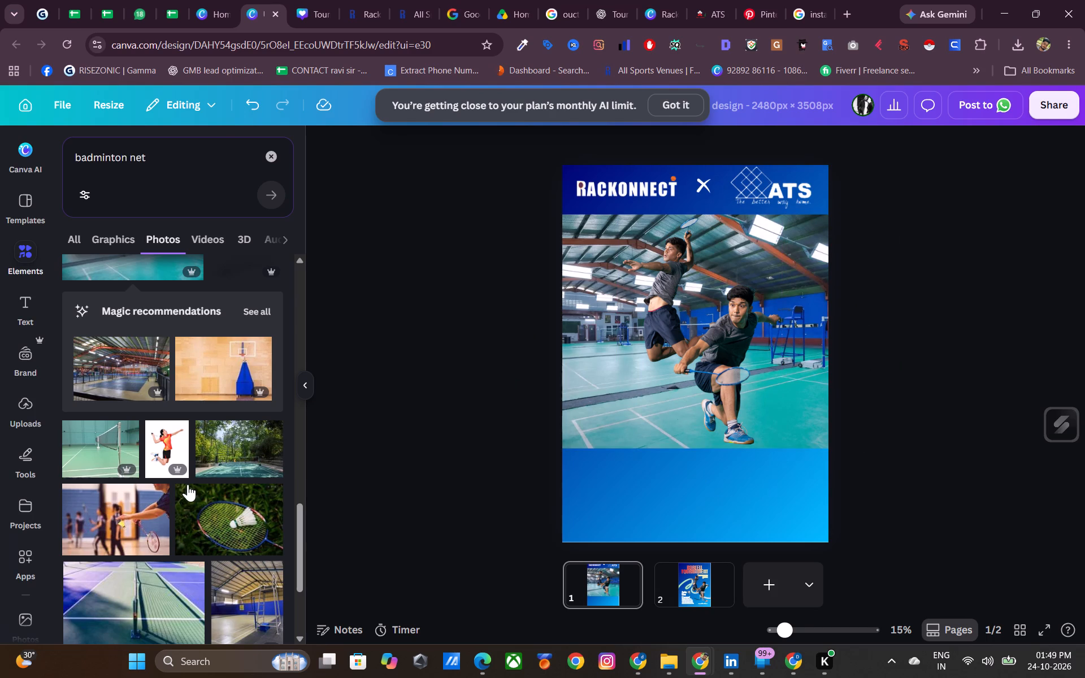
left_click(649, 23)
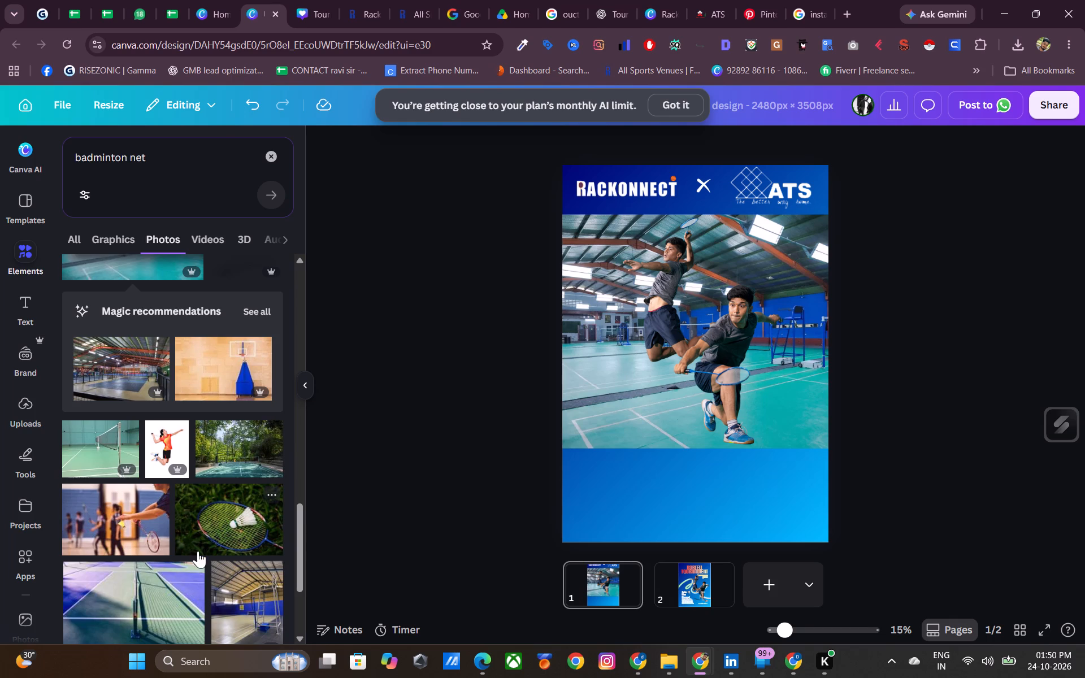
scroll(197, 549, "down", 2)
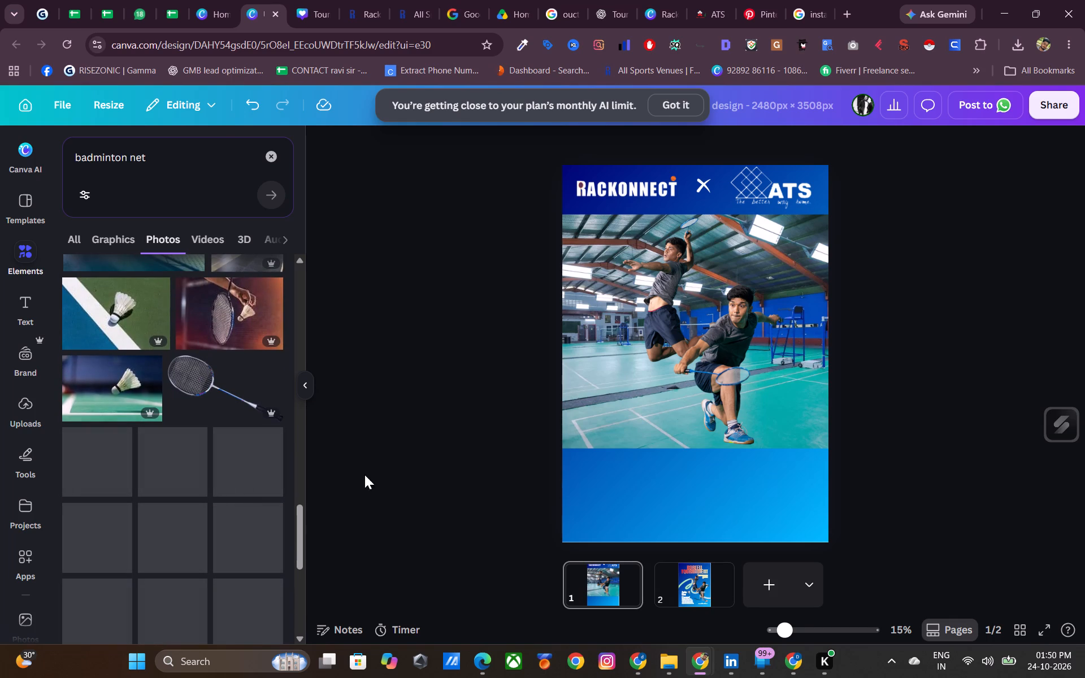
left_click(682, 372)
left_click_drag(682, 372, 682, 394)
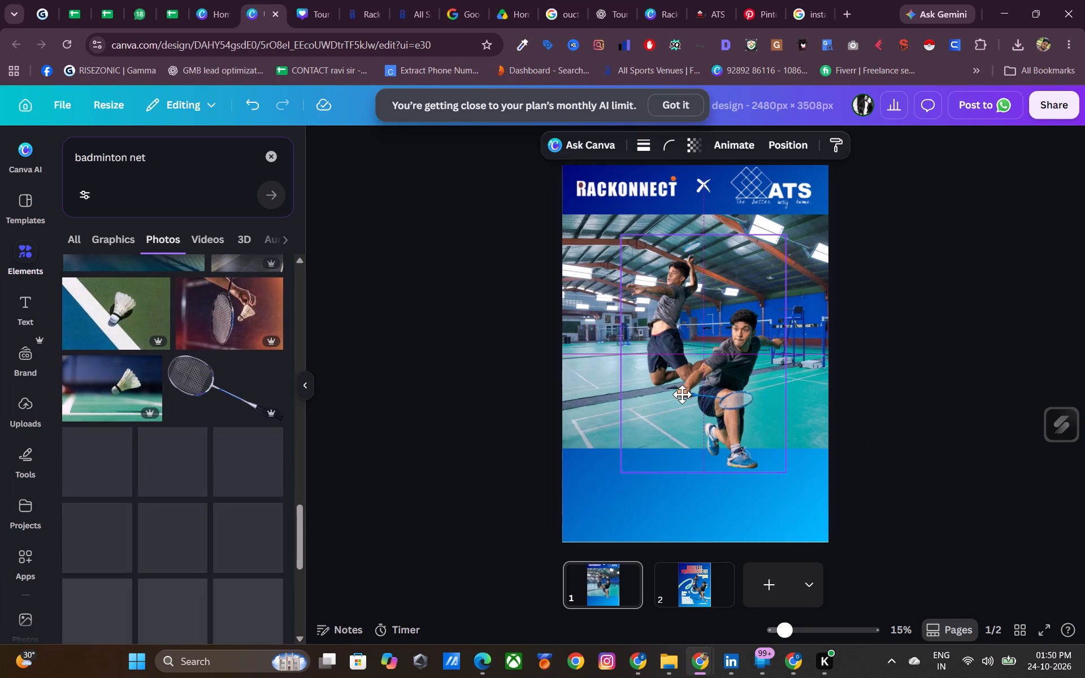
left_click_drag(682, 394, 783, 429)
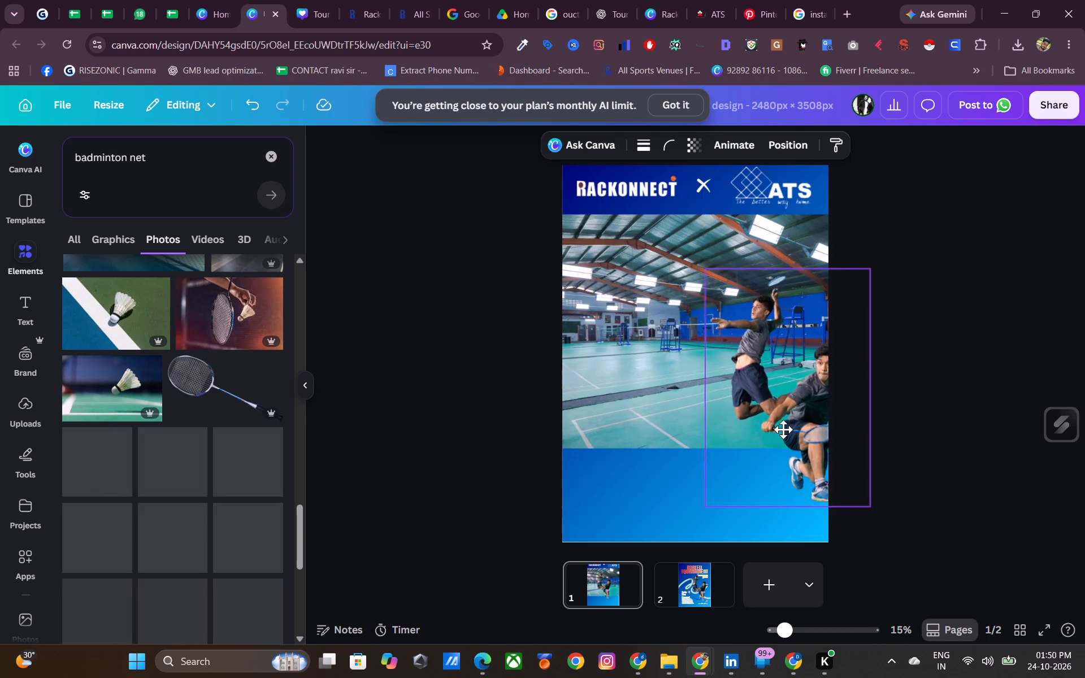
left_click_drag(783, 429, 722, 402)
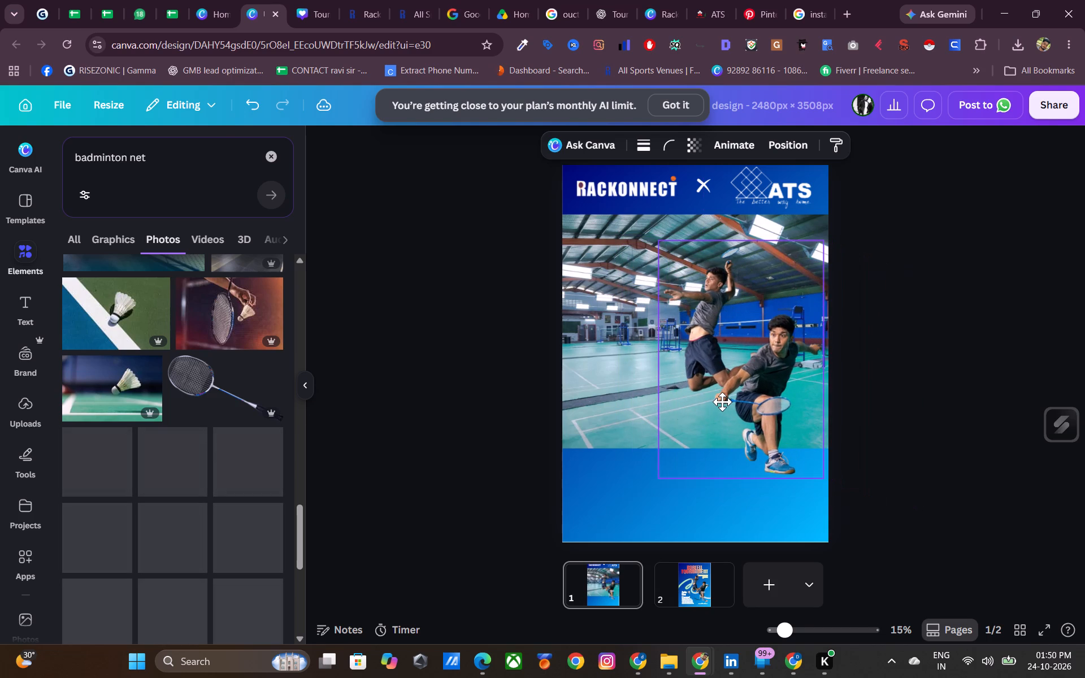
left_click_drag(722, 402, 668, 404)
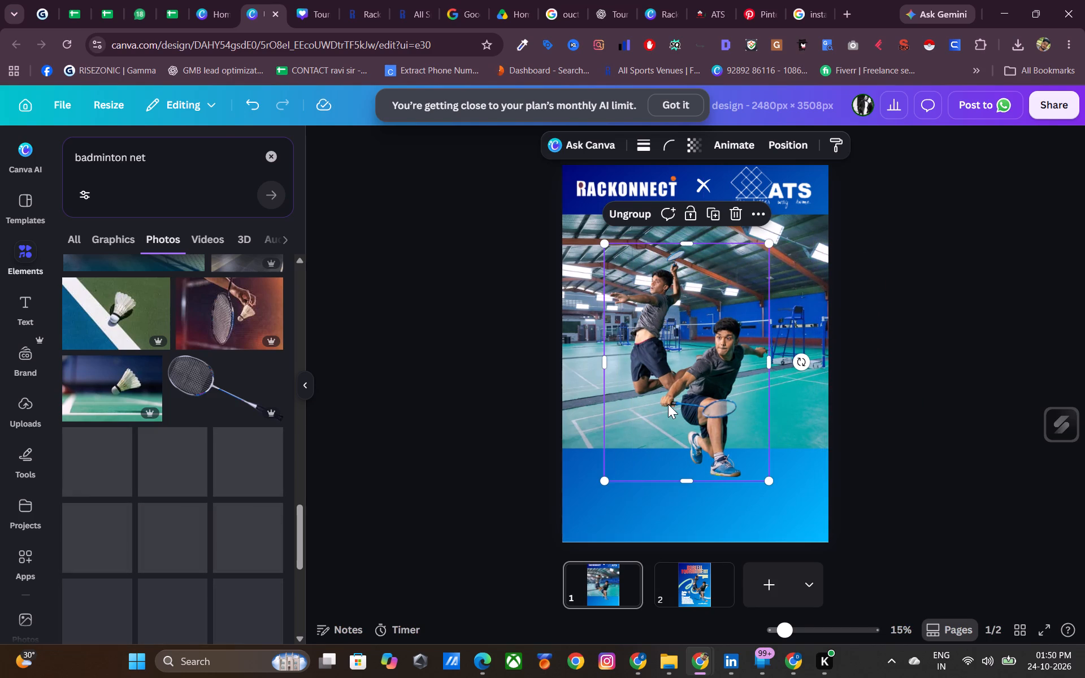
Ungroup the players, placing the jumping player on the right side of the court photo and the lunging player on the left.
left_click(620, 221)
left_click(902, 375)
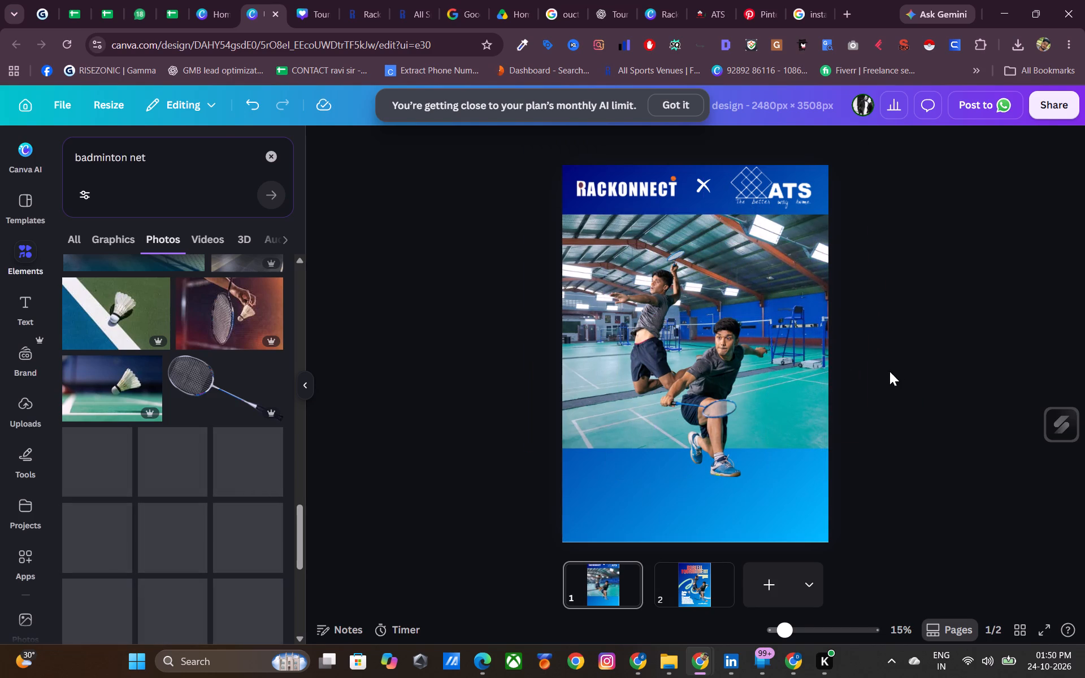
left_click_drag(633, 314, 770, 329)
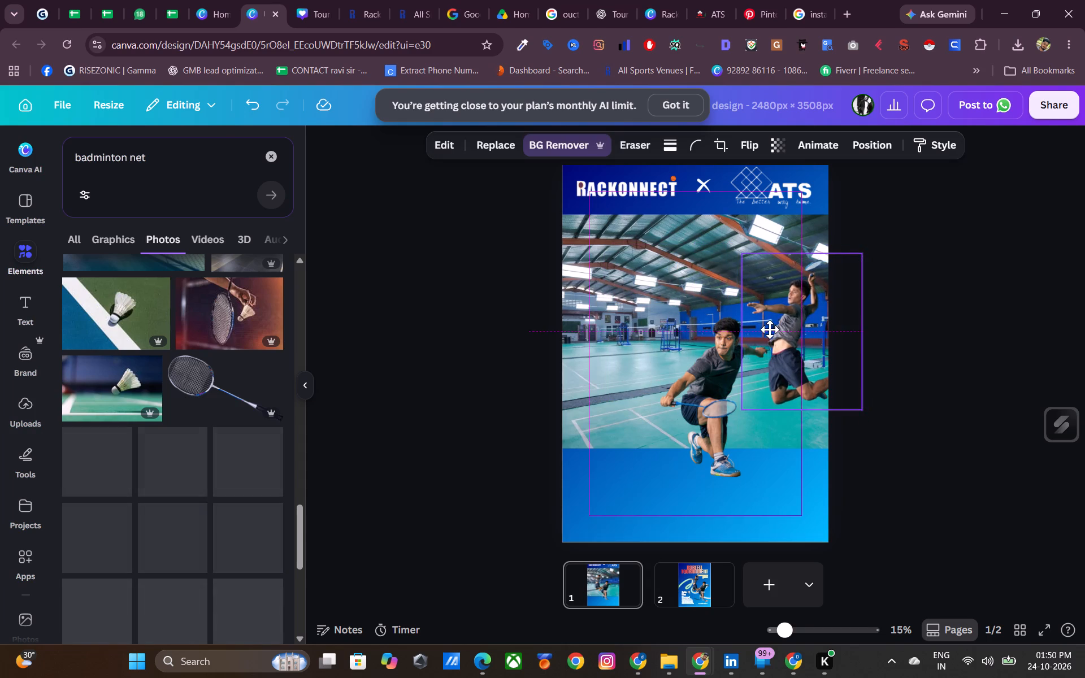
left_click_drag(770, 329, 770, 330)
left_click_drag(718, 399, 633, 316)
Flip the lunging player horizontally, shrink it to roughly half size and place it on the left side of the court photo.
left_click_drag(743, 146, 737, 151)
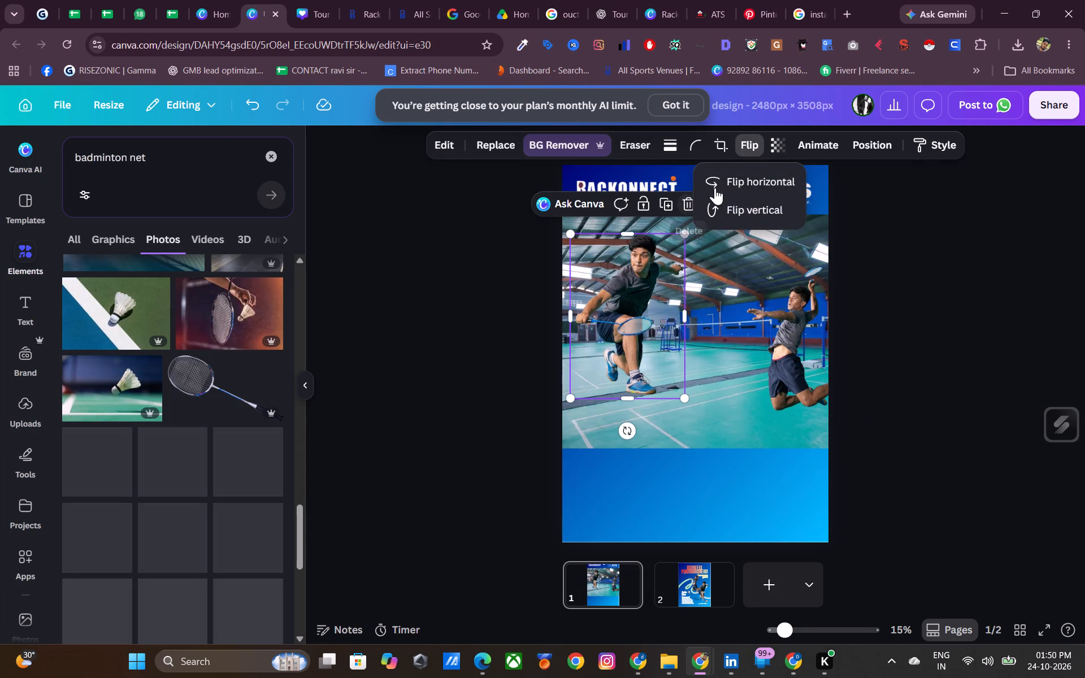
left_click(729, 186)
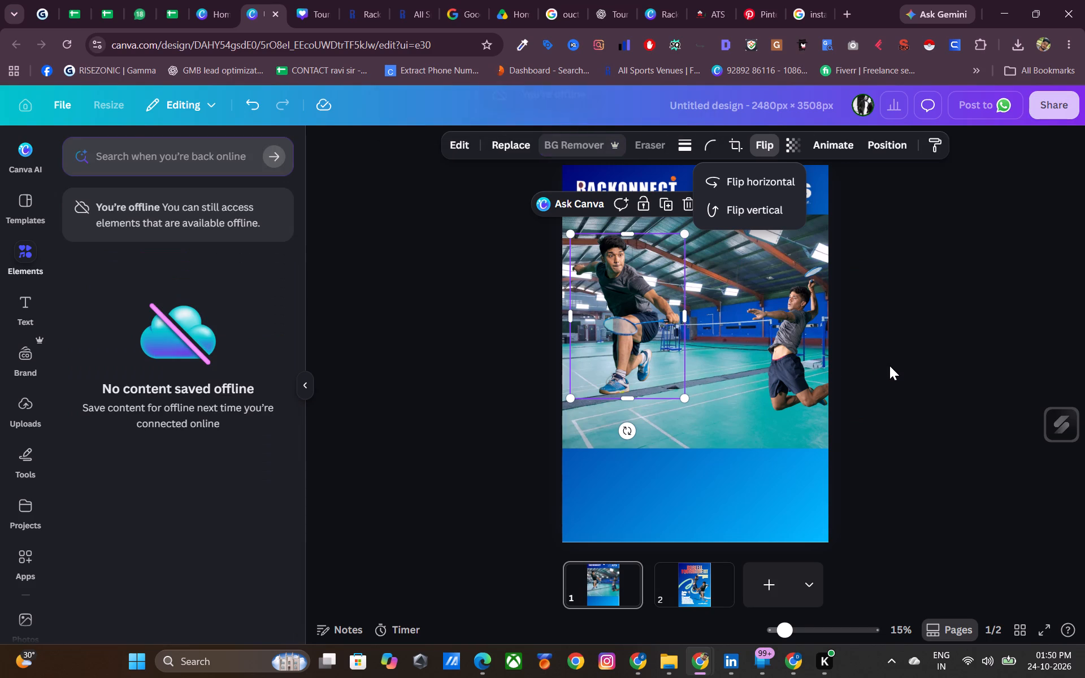
left_click_drag(645, 361, 635, 367)
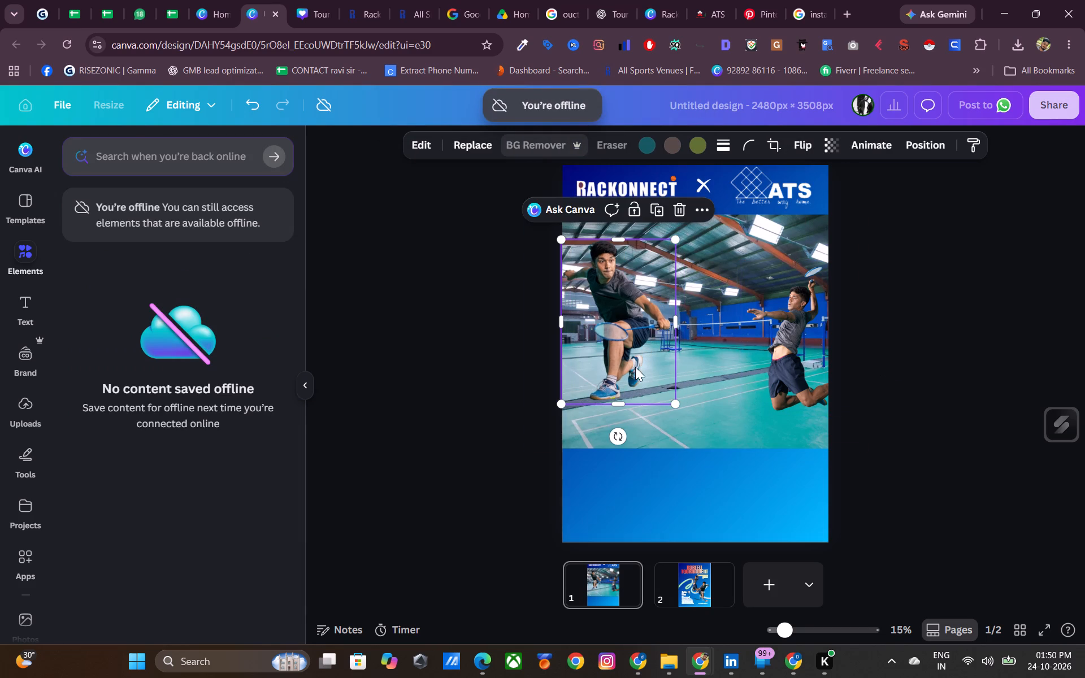
left_click_drag(676, 402, 622, 331)
left_click_drag(612, 281, 624, 310)
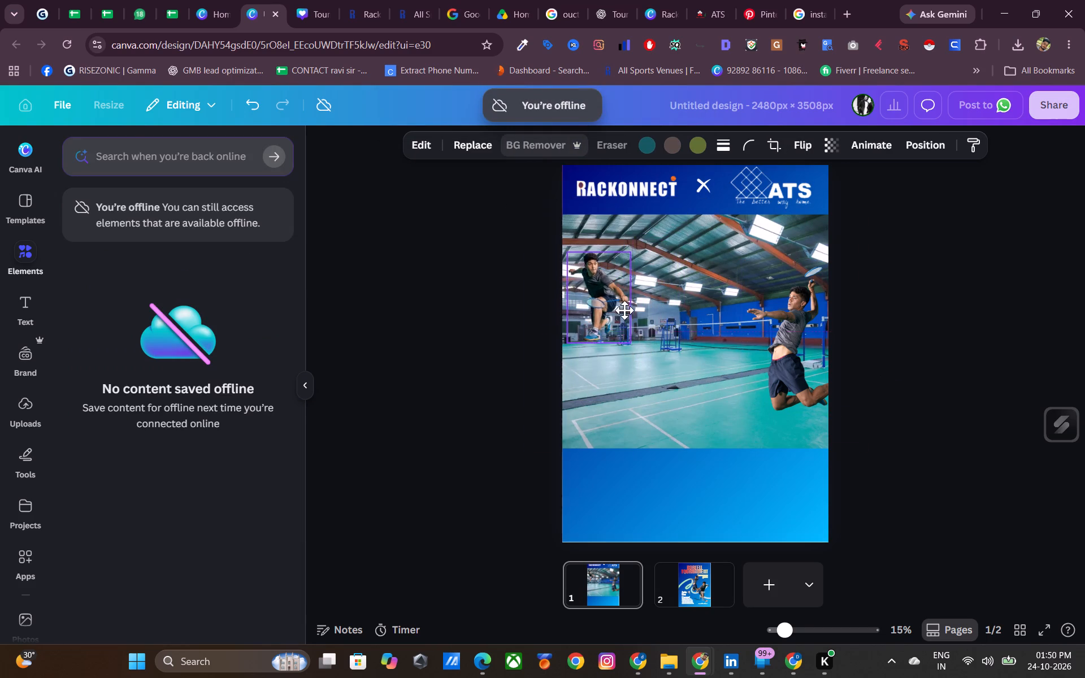
left_click_drag(624, 310, 626, 334)
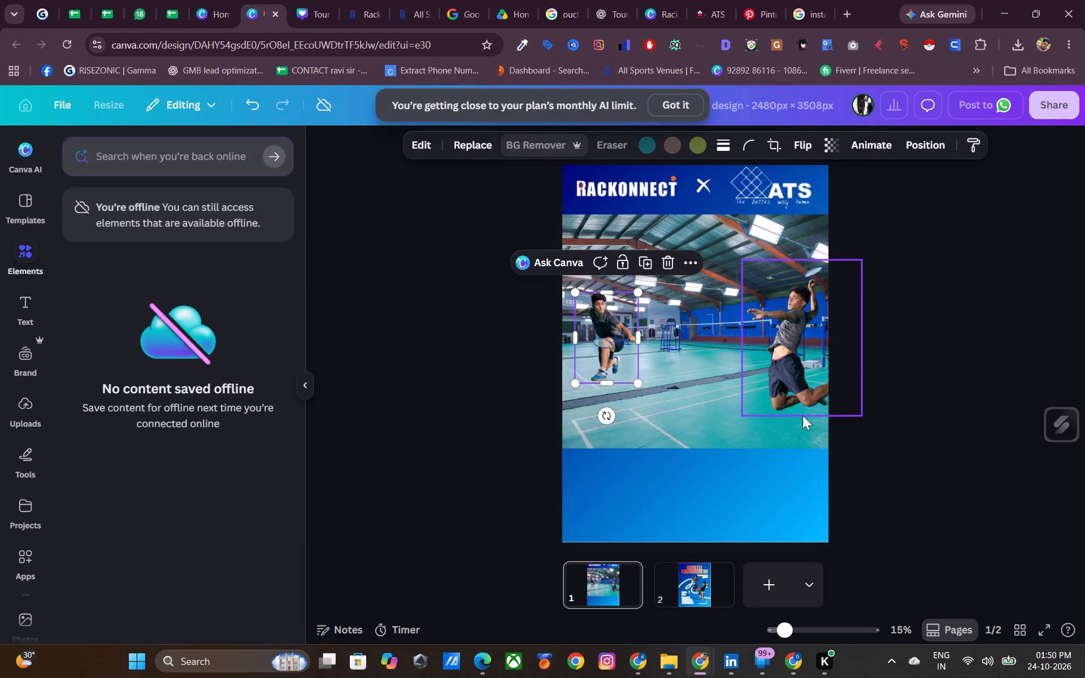
Shrink the jumping player and place it on the right side of the court, facing the lunging player.
left_click_drag(798, 383, 780, 341)
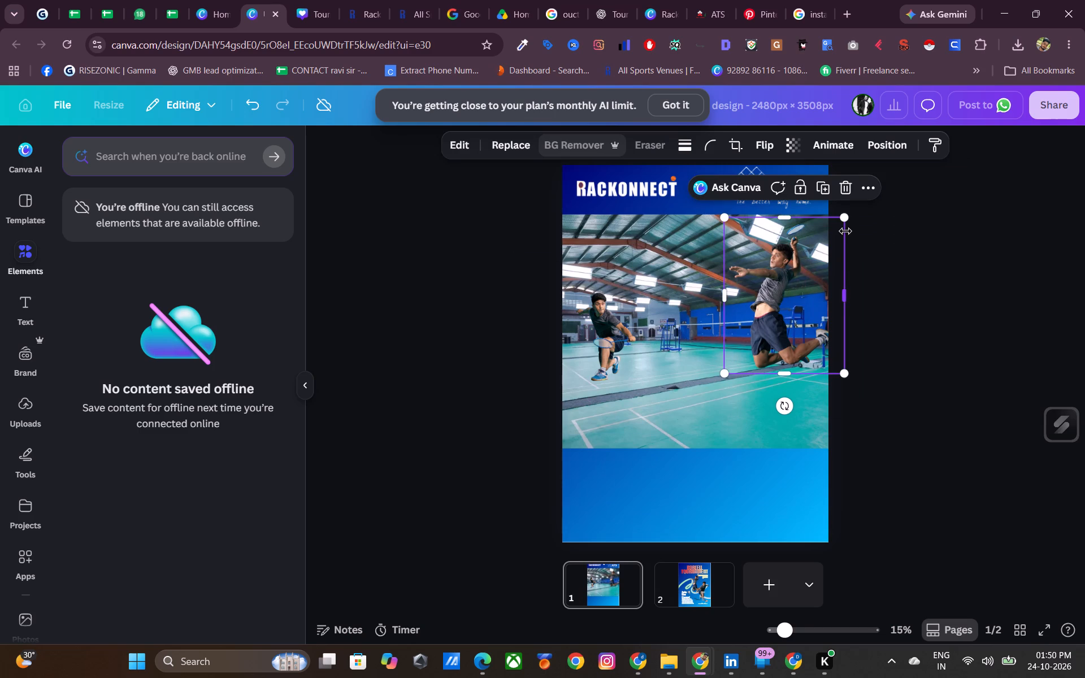
left_click_drag(845, 219, 822, 254)
left_click_drag(788, 325, 784, 330)
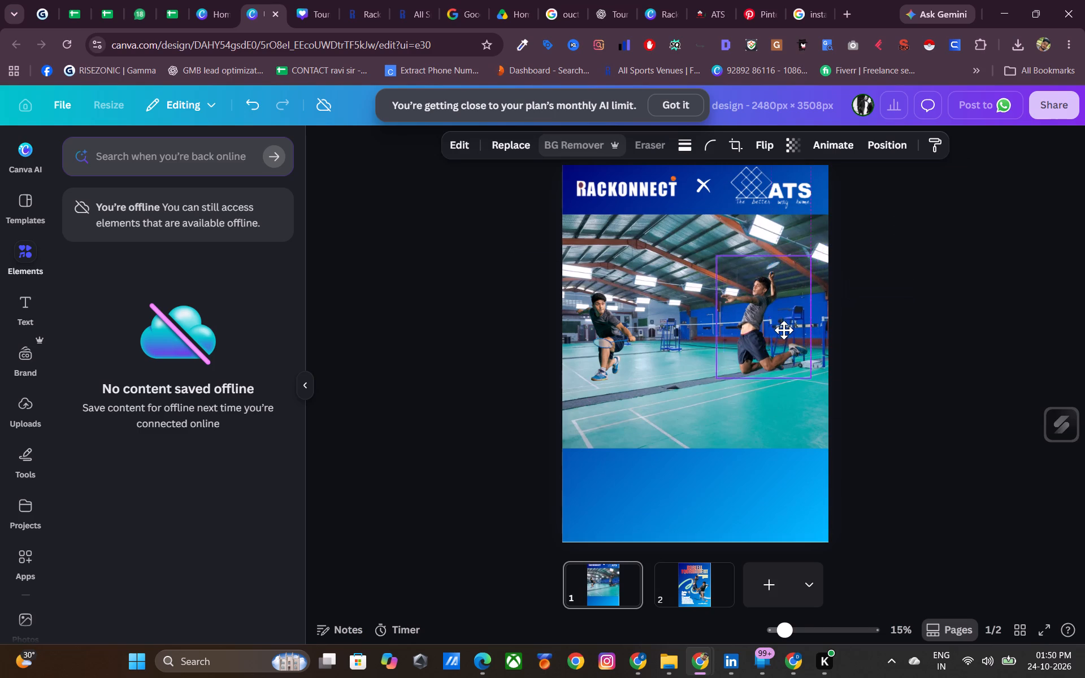
left_click_drag(784, 330, 765, 330)
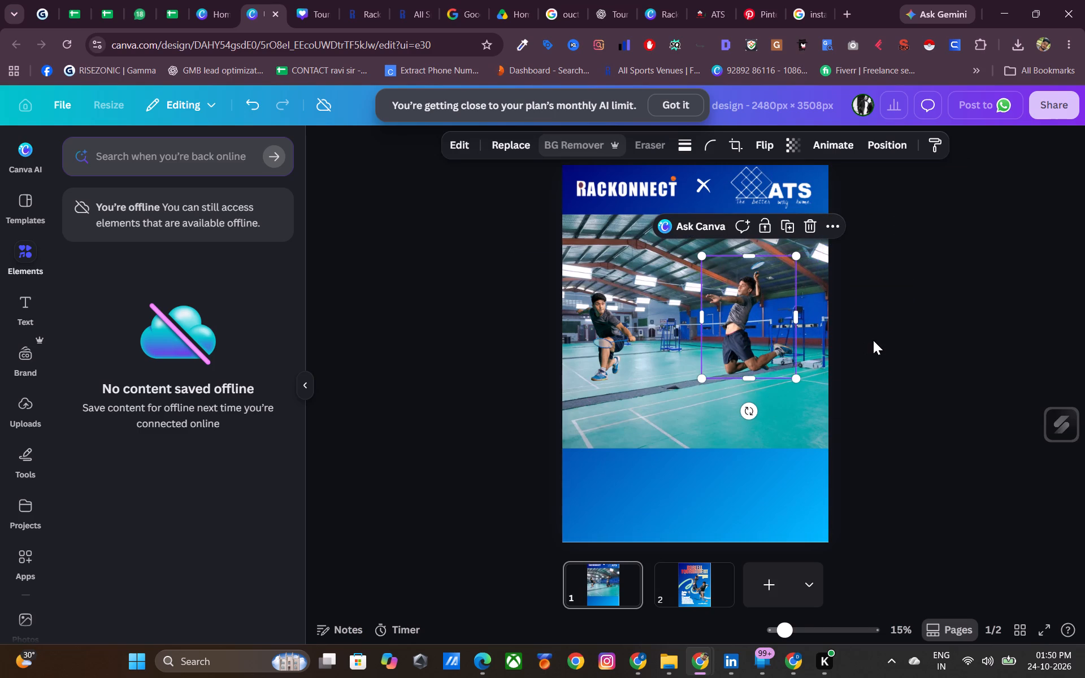
left_click(867, 345)
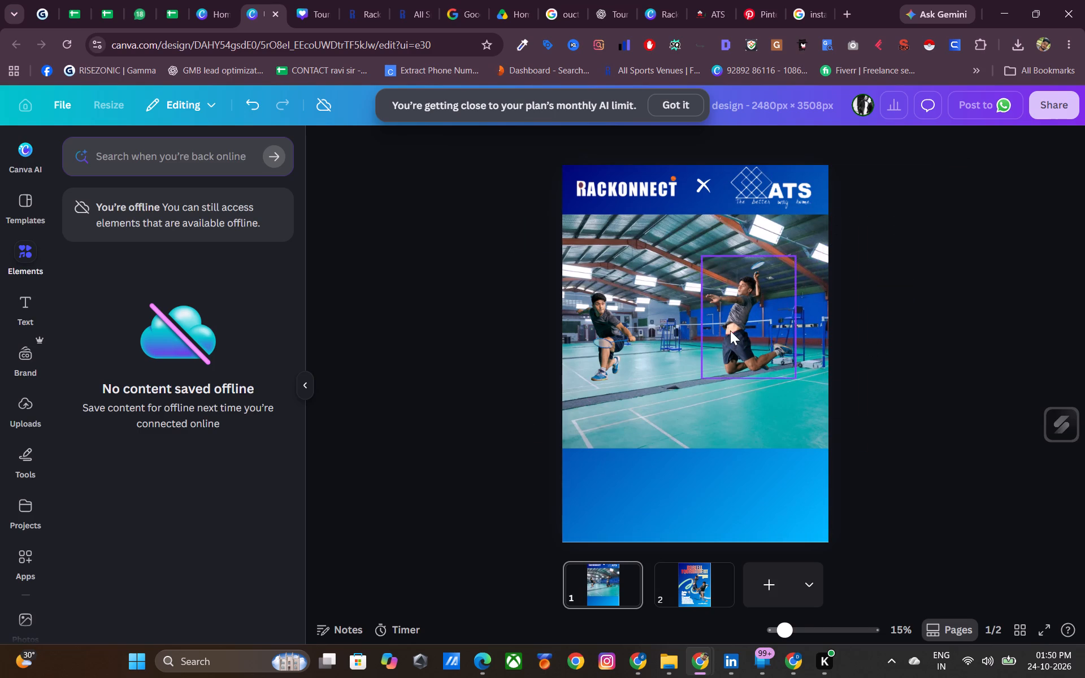
left_click_drag(736, 330, 765, 357)
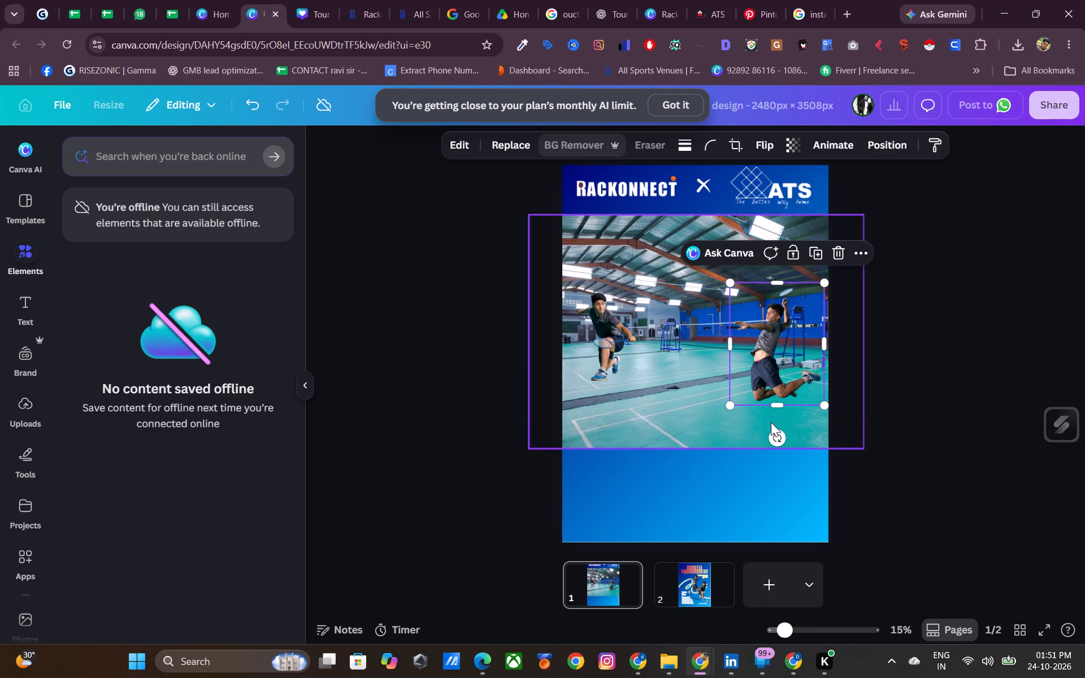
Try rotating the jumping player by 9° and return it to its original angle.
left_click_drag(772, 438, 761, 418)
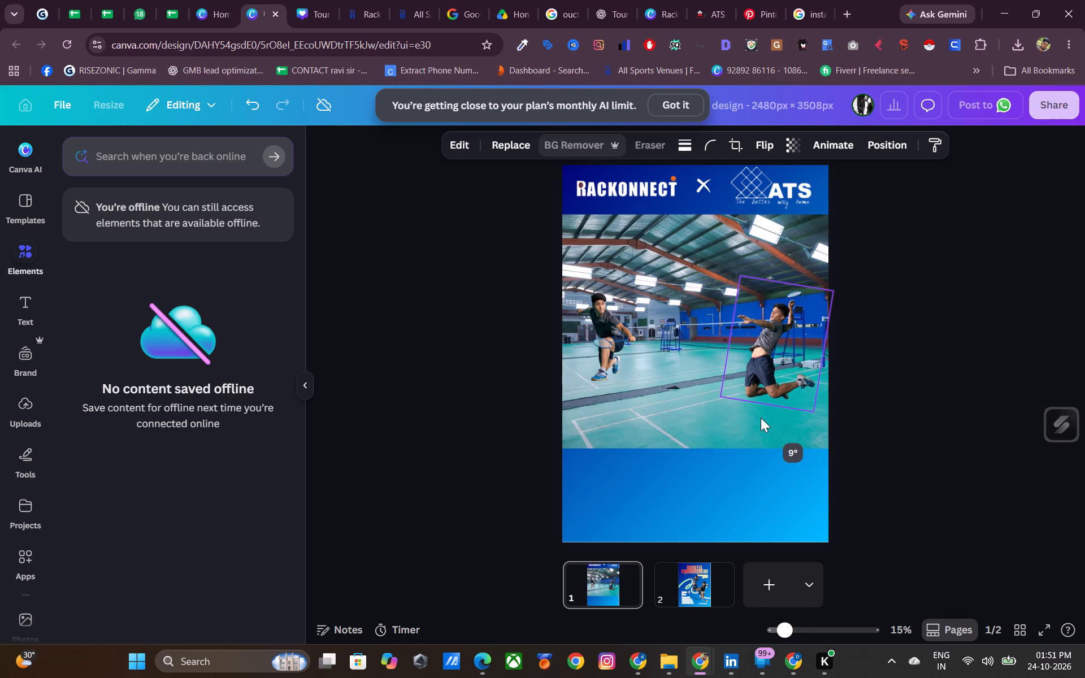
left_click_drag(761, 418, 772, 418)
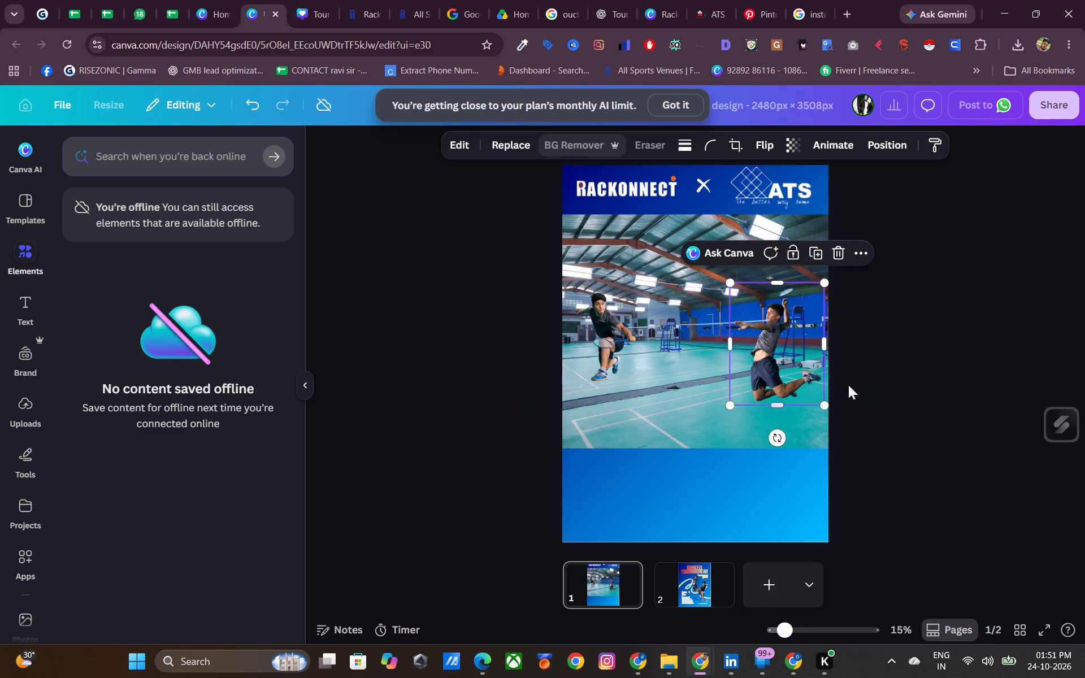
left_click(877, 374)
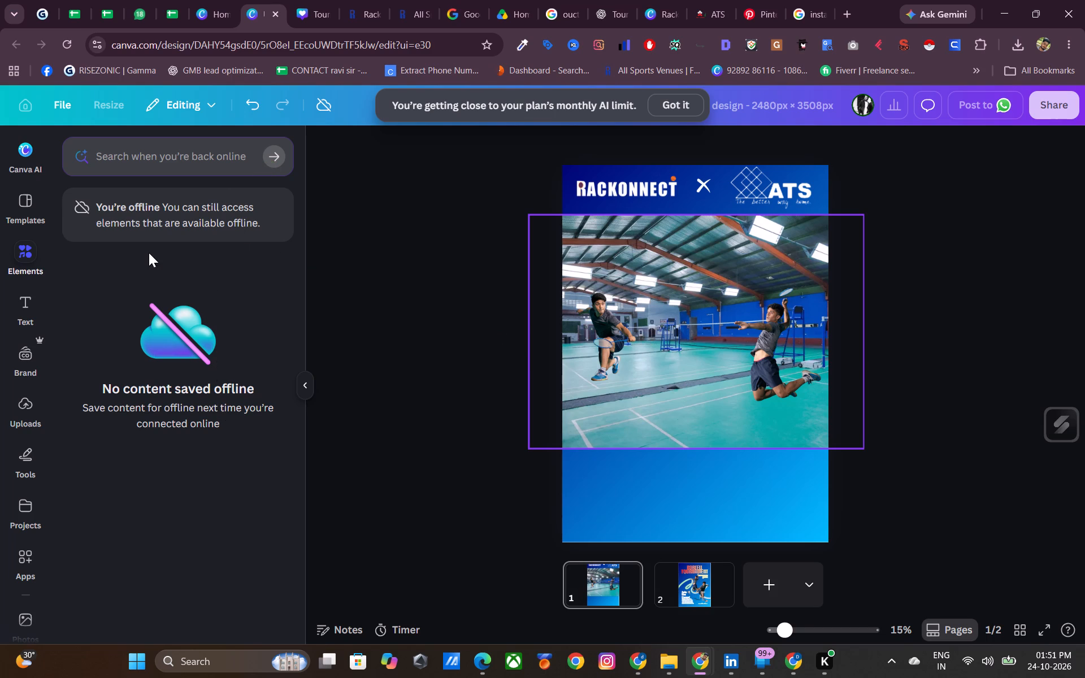
Dismiss the notice about the plan's monthly AI limit.
left_click(676, 105)
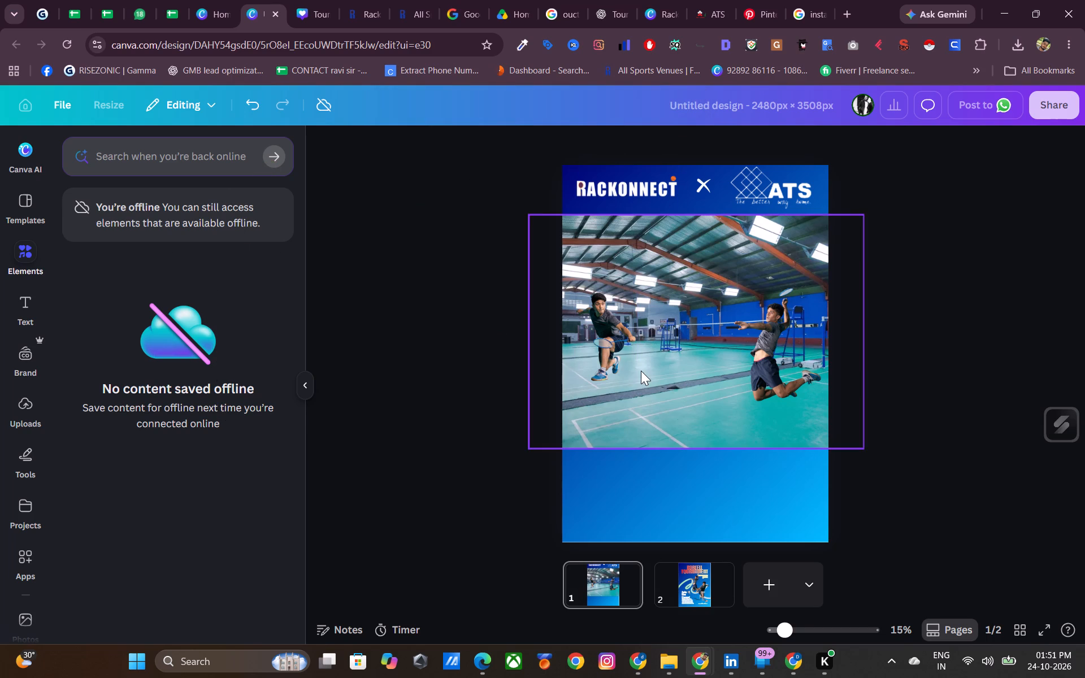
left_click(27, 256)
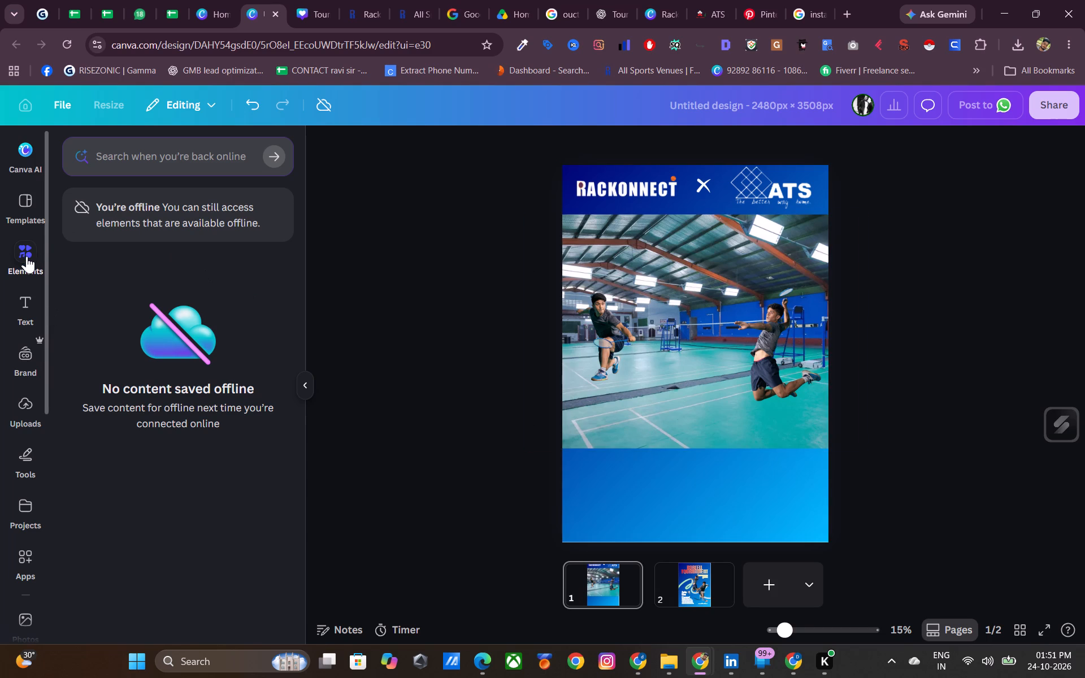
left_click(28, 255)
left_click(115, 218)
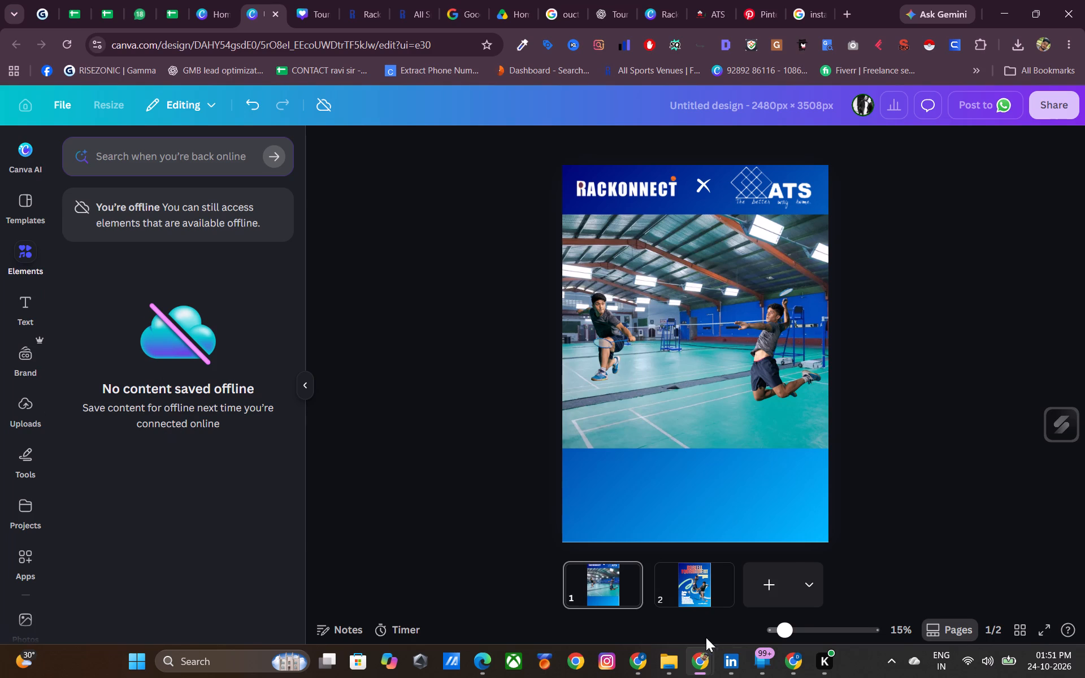
View the Borcell Tournament design on page 2 and go back to the template search for "badminton collab student".
left_click(703, 586)
left_click(762, 410)
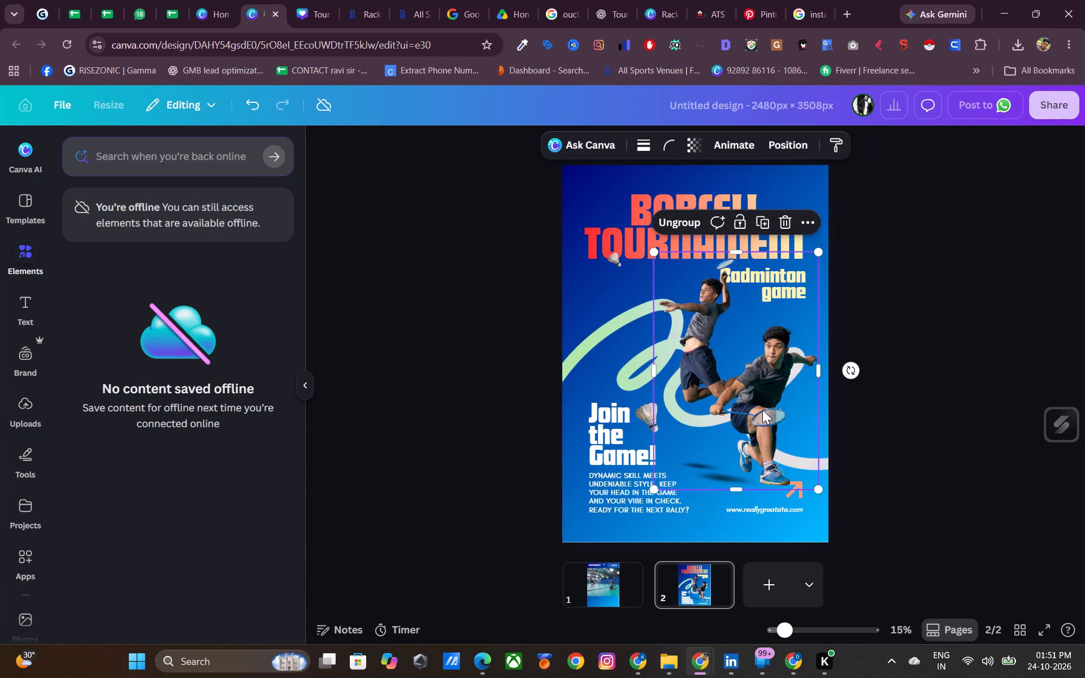
left_click(582, 377)
left_click(27, 201)
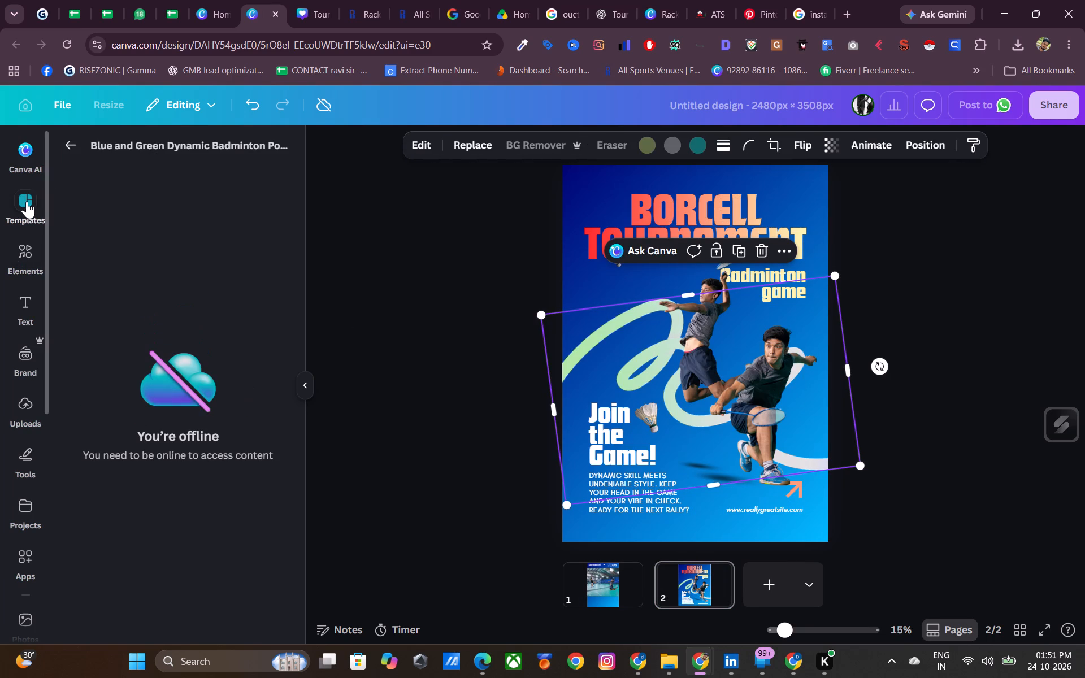
left_click(76, 141)
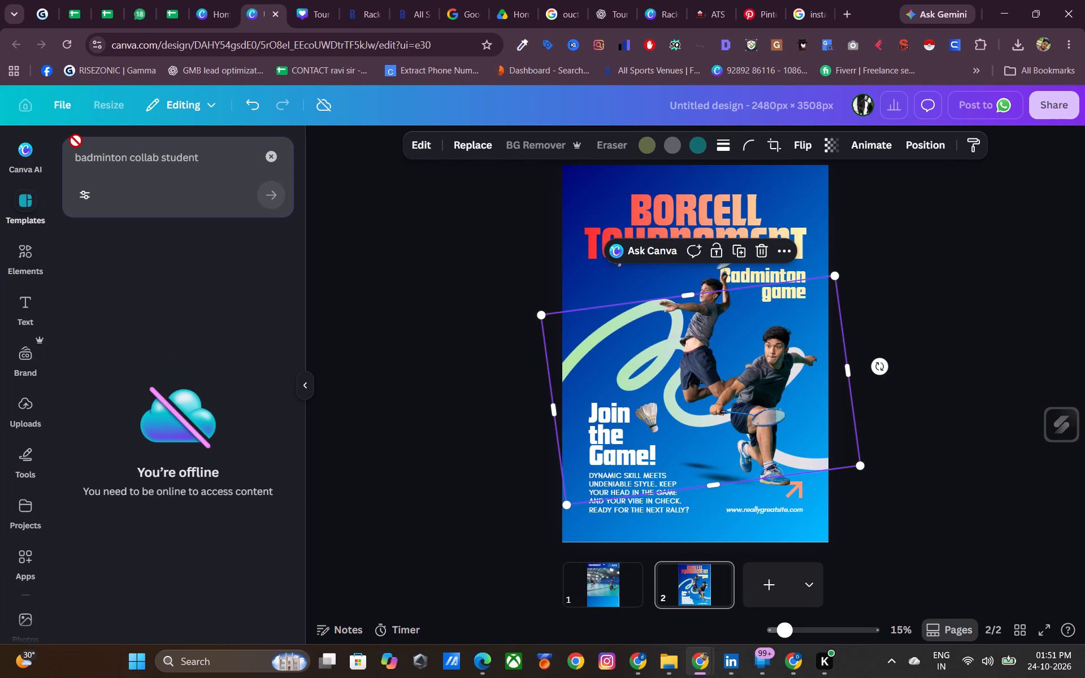
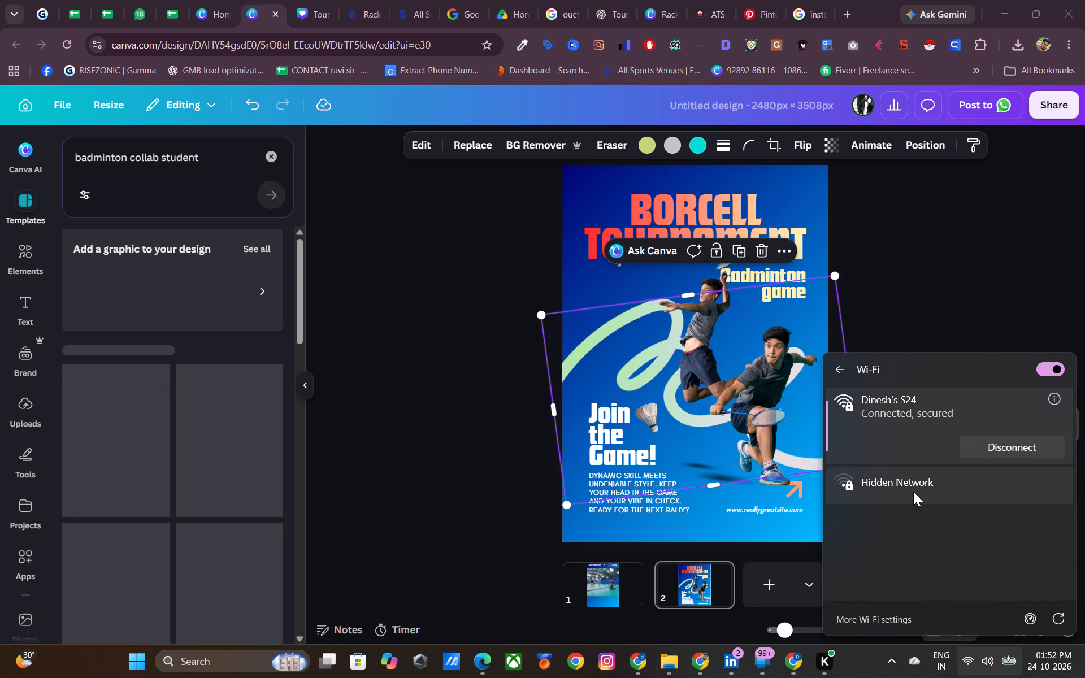
Look through the available Wi-Fi networks, then close the list and return to the Borcell Tournament design.
scroll(904, 529, "down", 1)
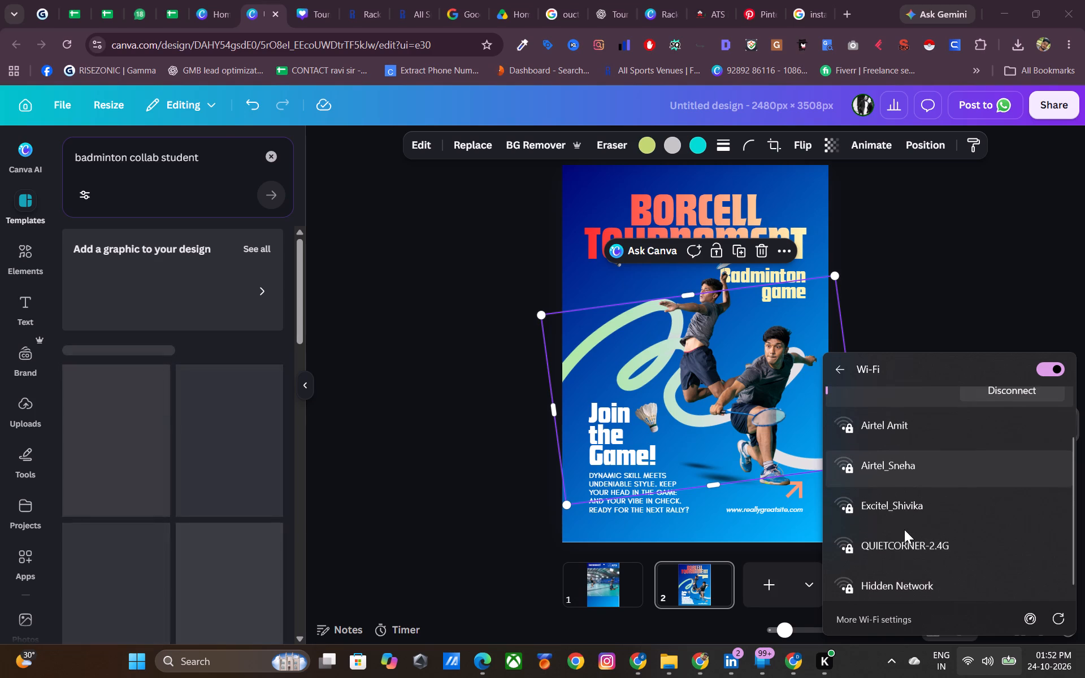
scroll(904, 545, "down", 2)
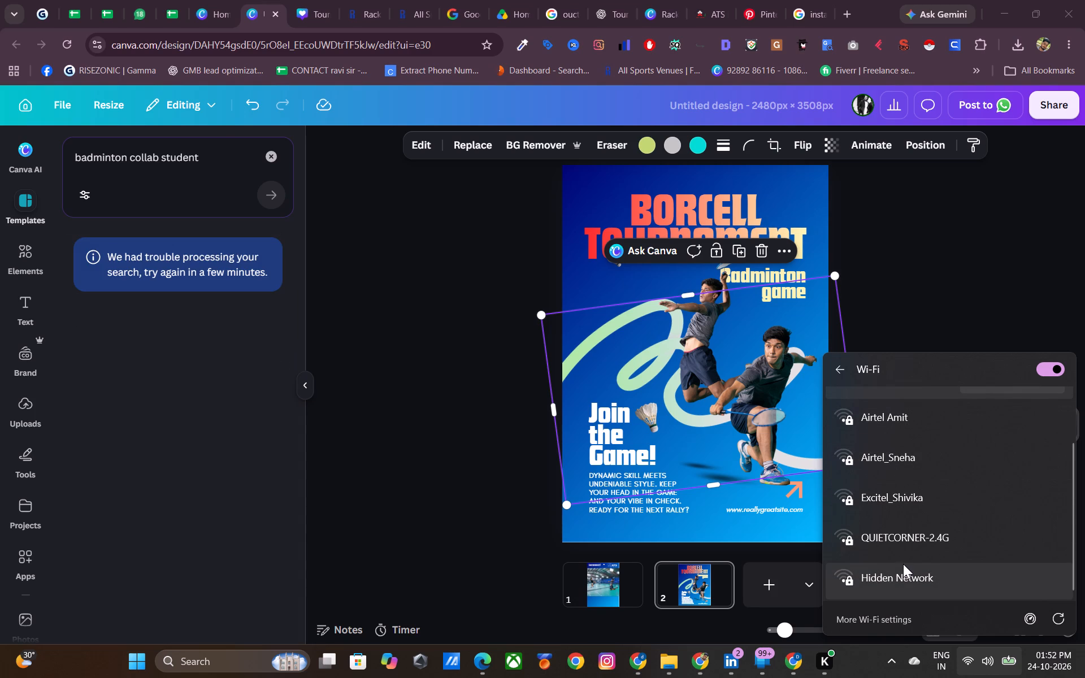
scroll(902, 559, "down", 1)
left_click(935, 282)
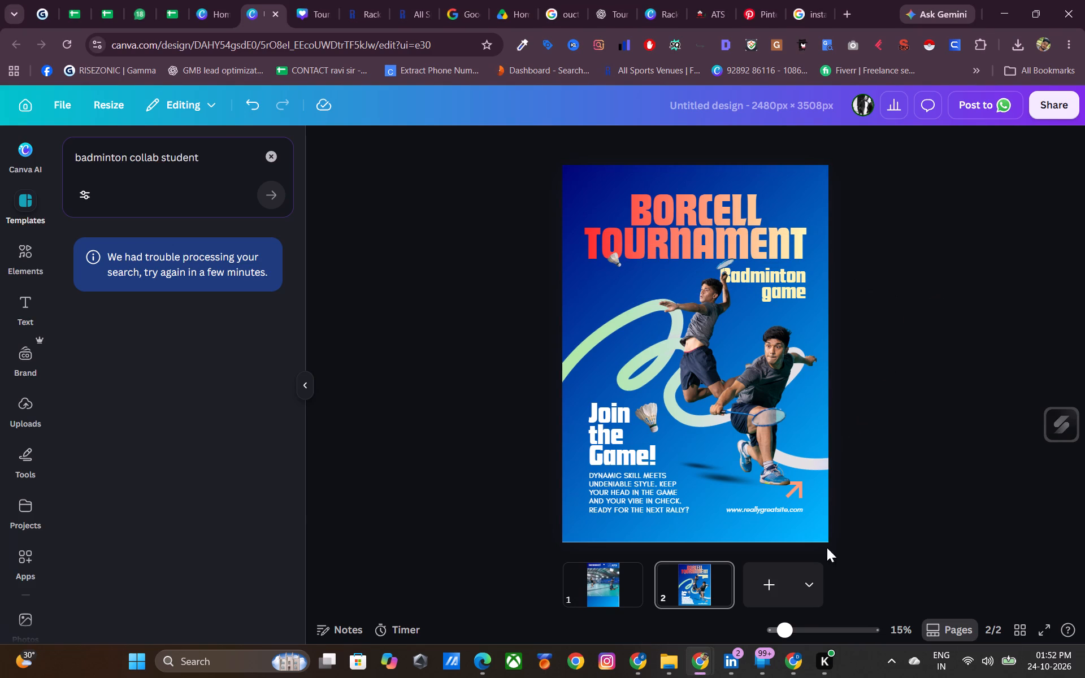
Minimize the poster design's browser window to bring up the other browser window with the Instagram feed.
left_click(1006, 10)
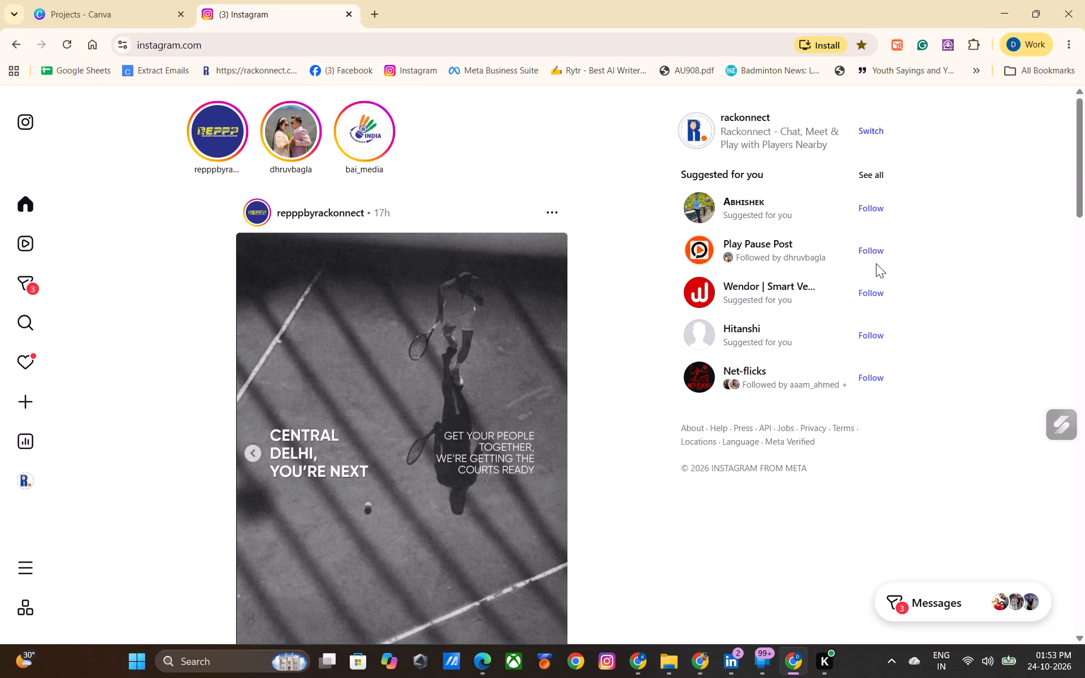
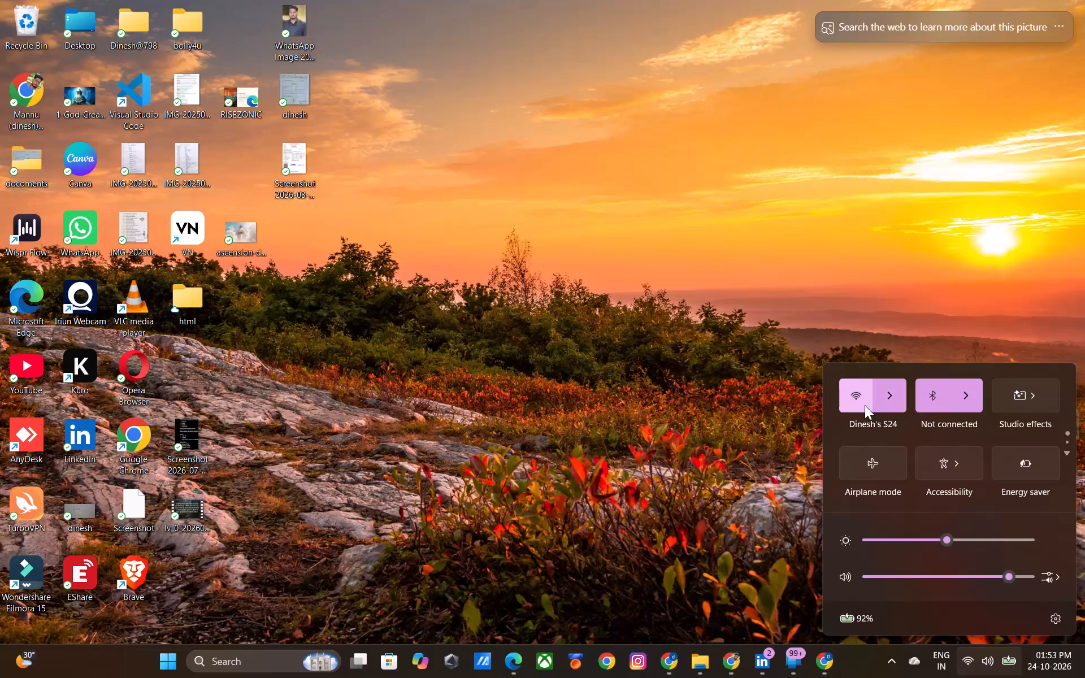
Turn Wi-Fi off and back on, and connect the computer to the Office network with automatic connection enabled.
left_click(865, 405)
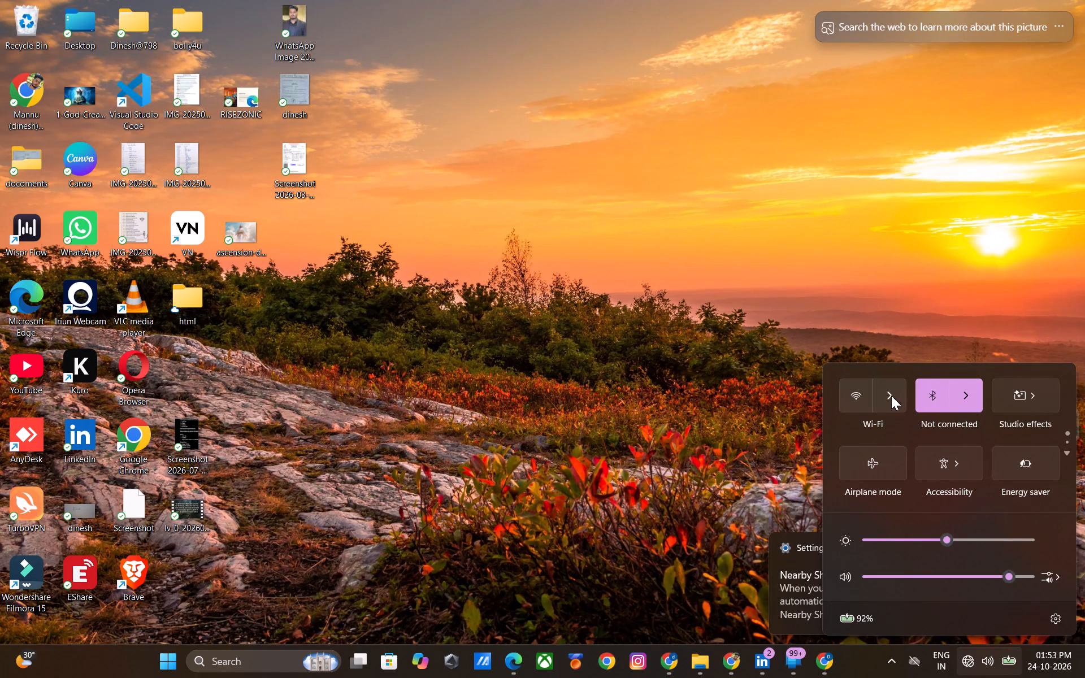
left_click(890, 397)
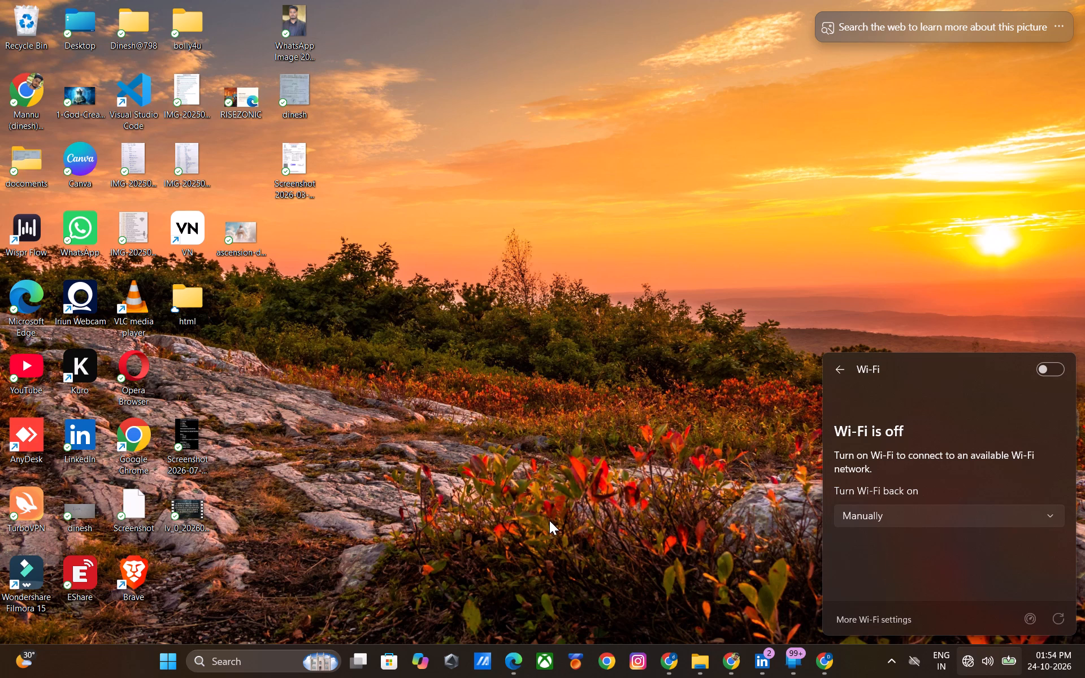
left_click(1051, 369)
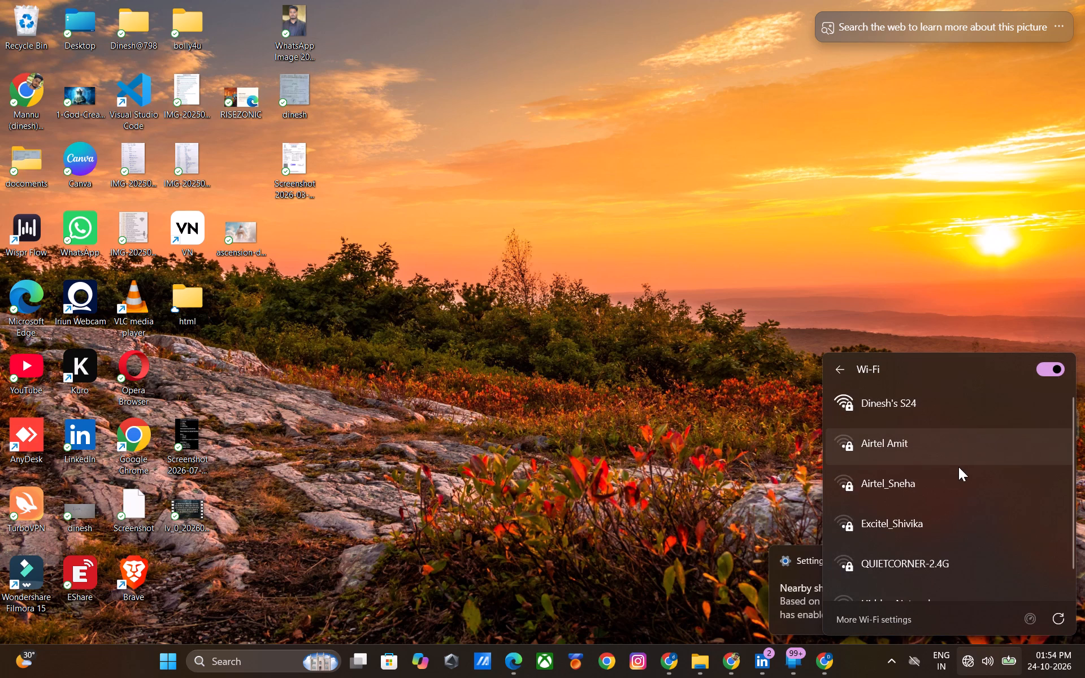
left_click_drag(936, 433, 930, 484)
left_click(930, 484)
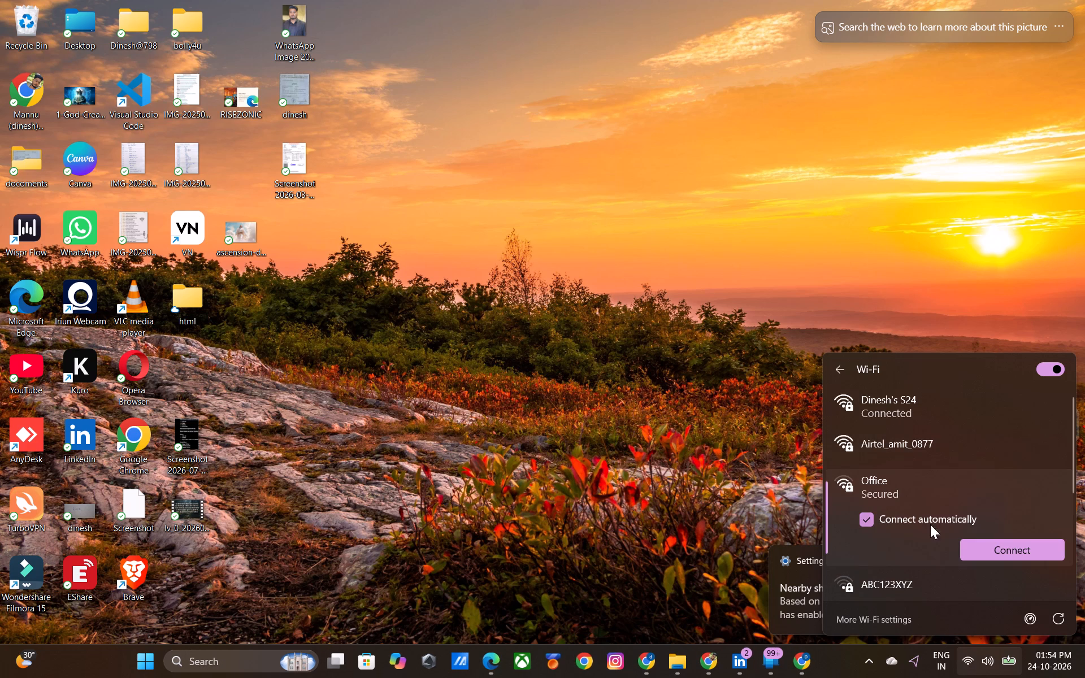
left_click(976, 545)
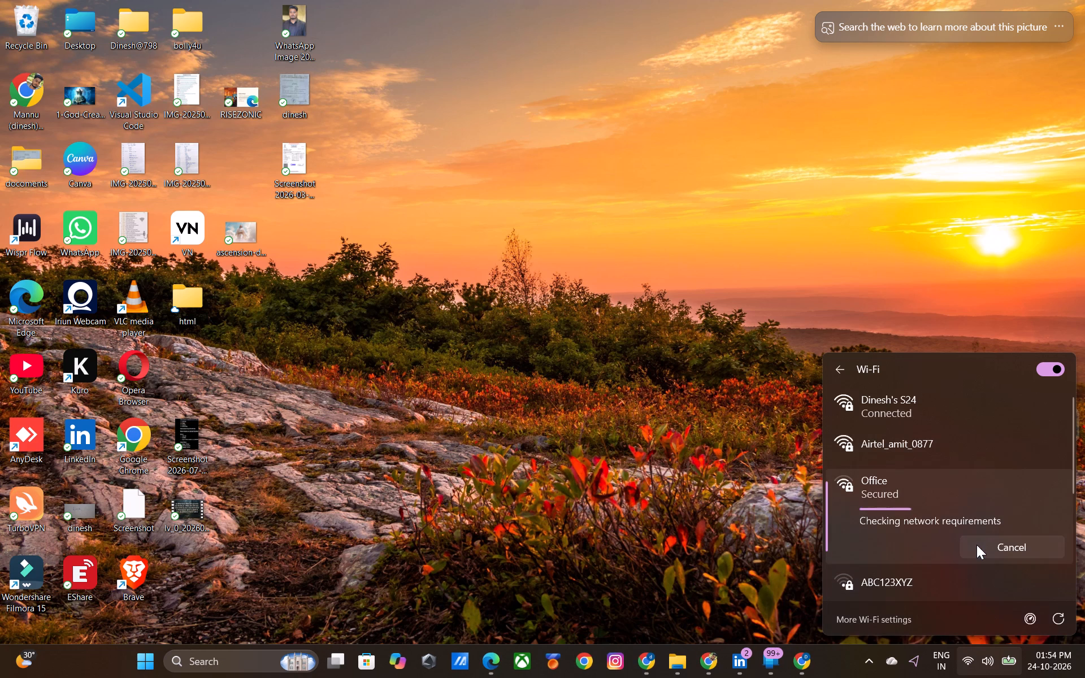